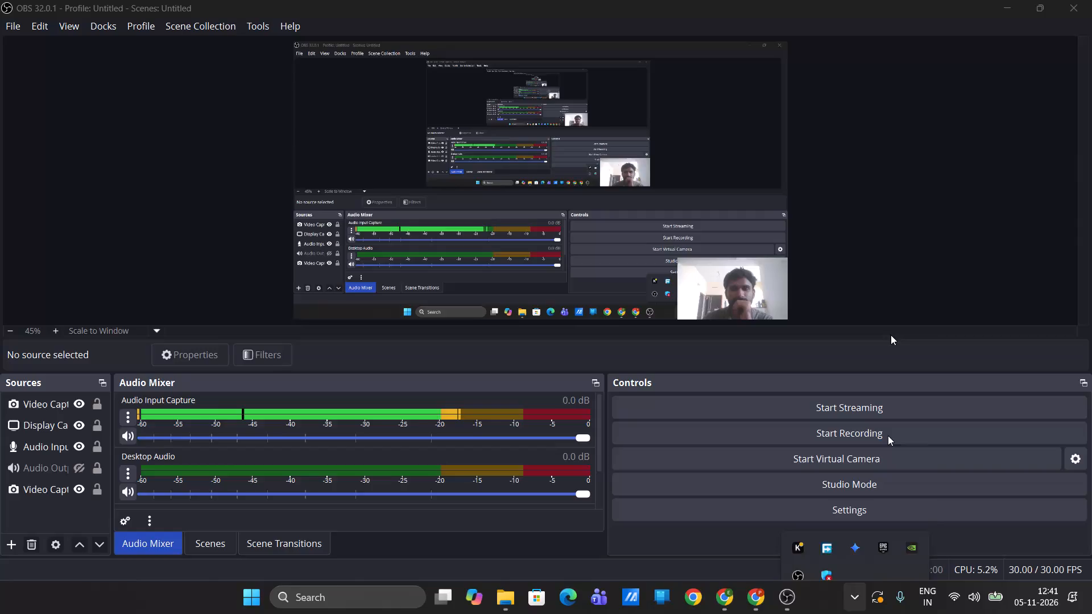
Quit Free Download Manager running in the background.
click(860, 613)
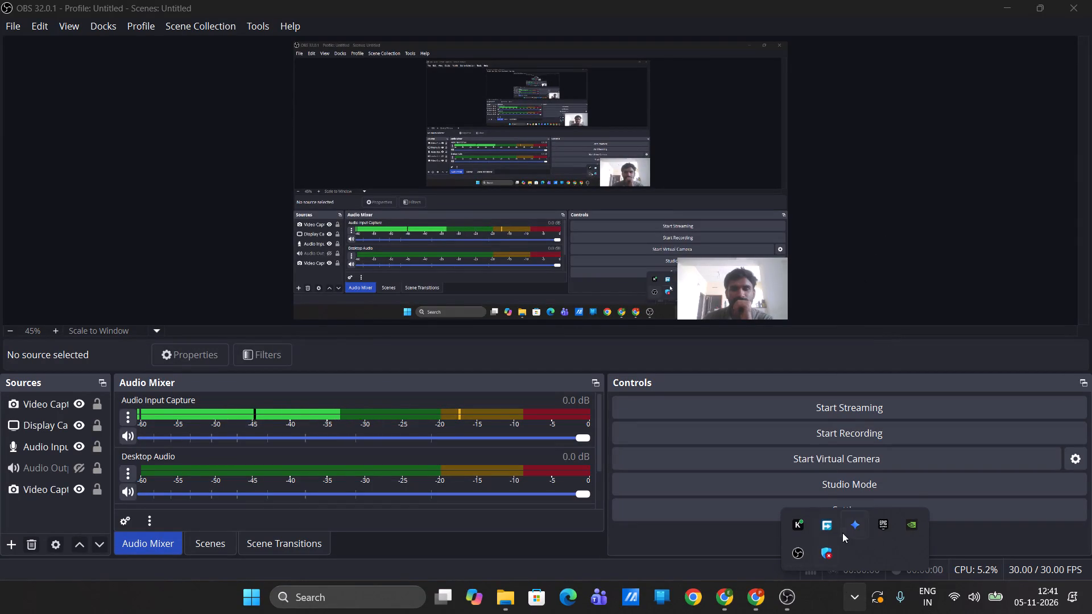
right_click(824, 534)
click(853, 521)
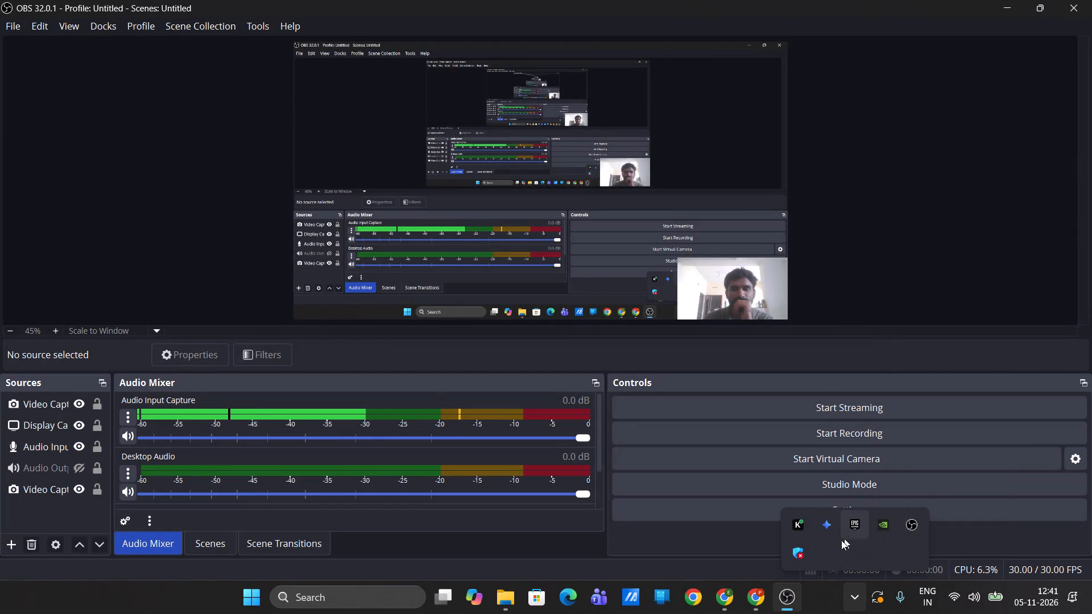
click(908, 246)
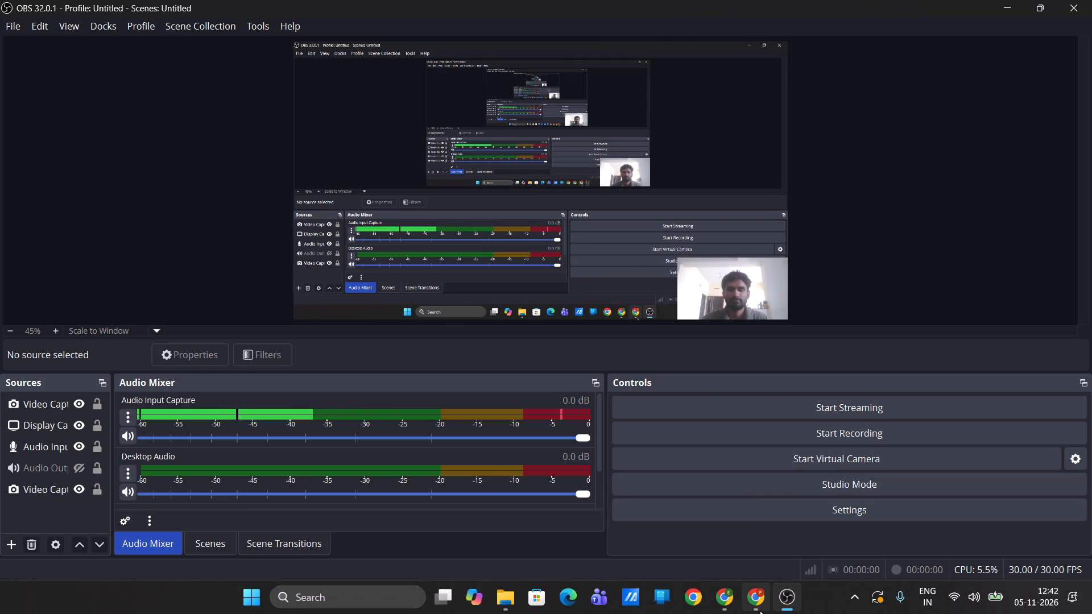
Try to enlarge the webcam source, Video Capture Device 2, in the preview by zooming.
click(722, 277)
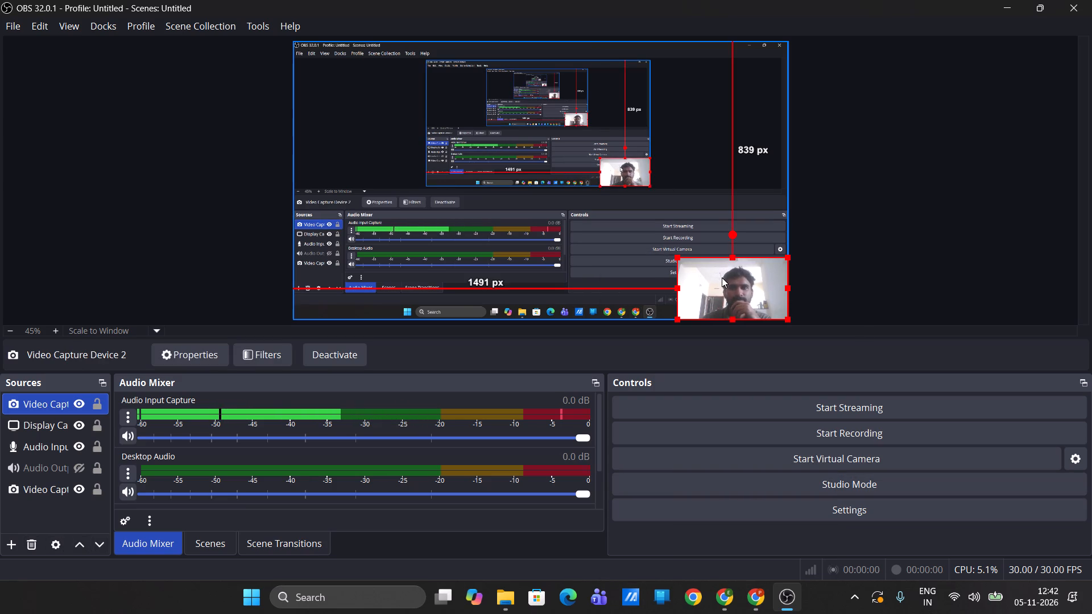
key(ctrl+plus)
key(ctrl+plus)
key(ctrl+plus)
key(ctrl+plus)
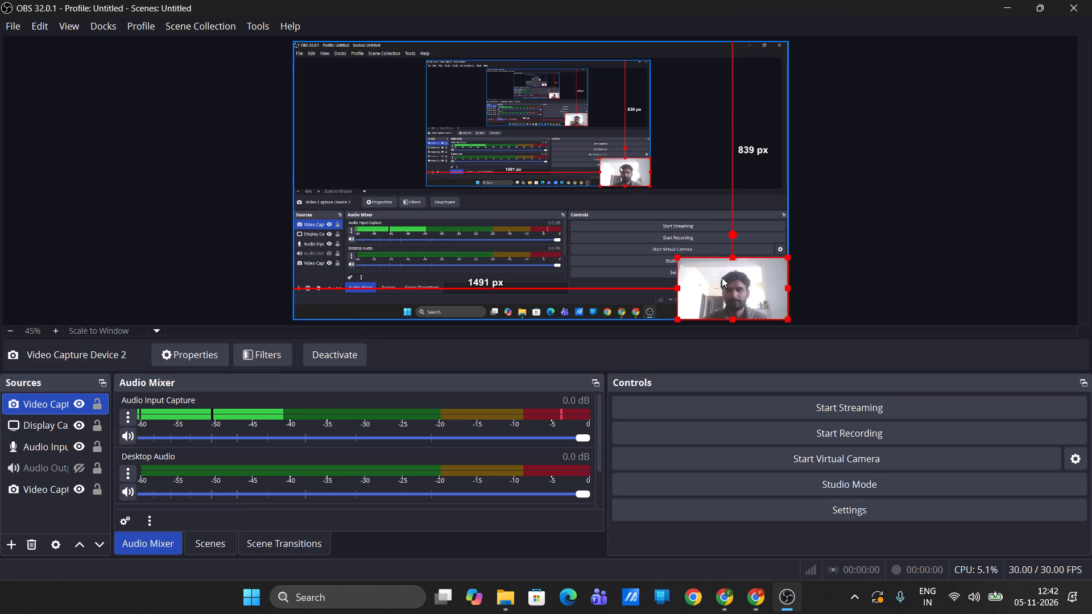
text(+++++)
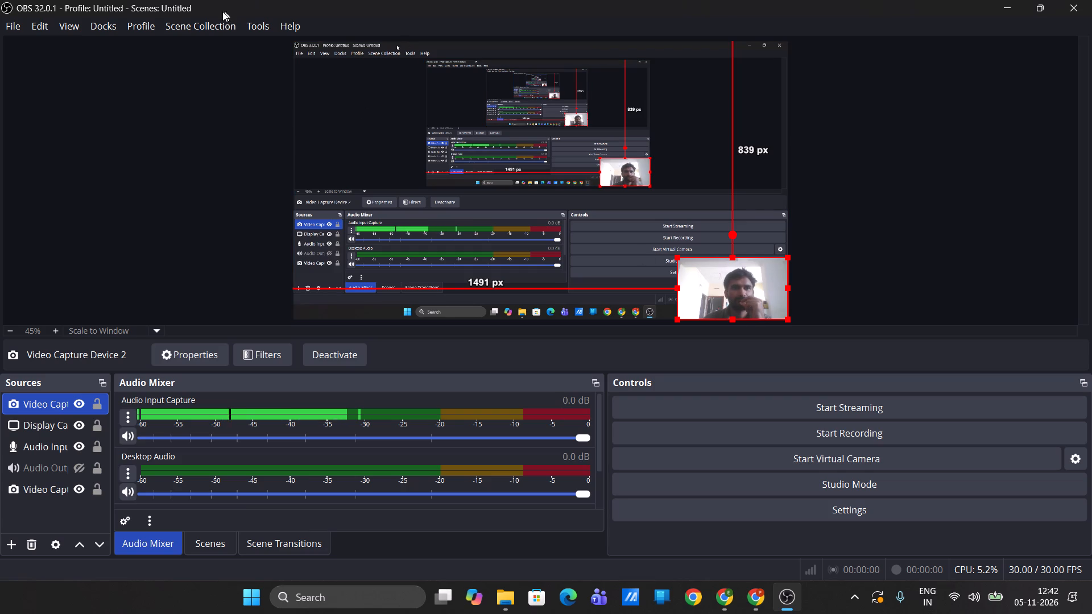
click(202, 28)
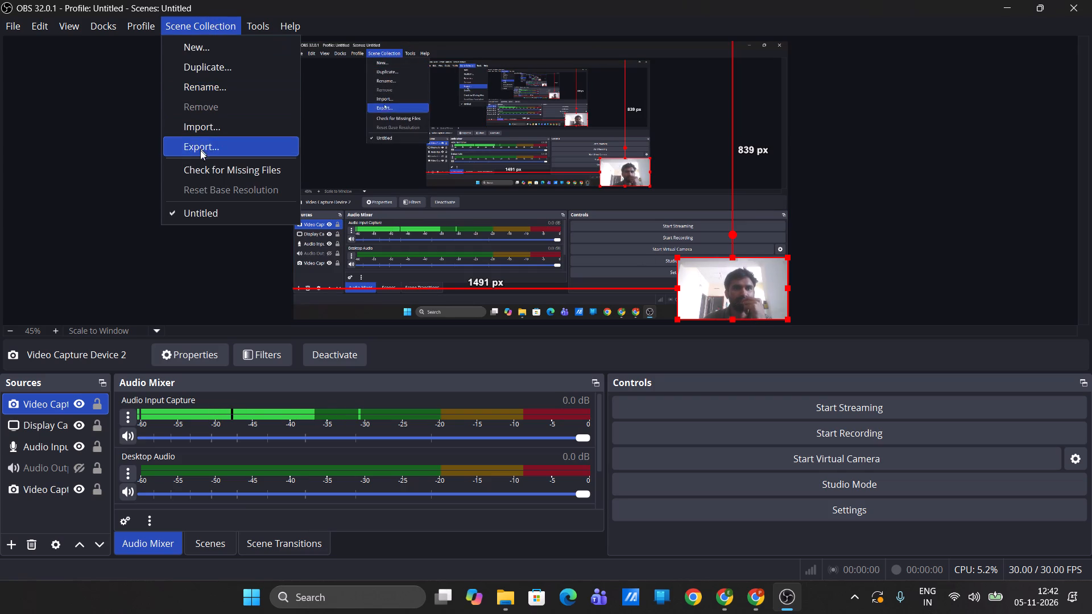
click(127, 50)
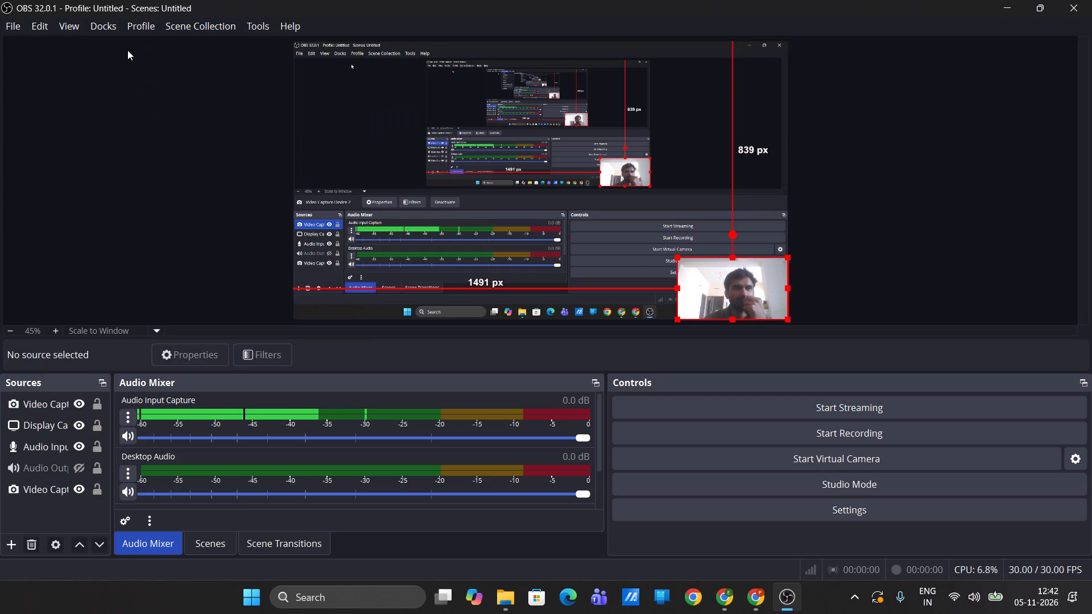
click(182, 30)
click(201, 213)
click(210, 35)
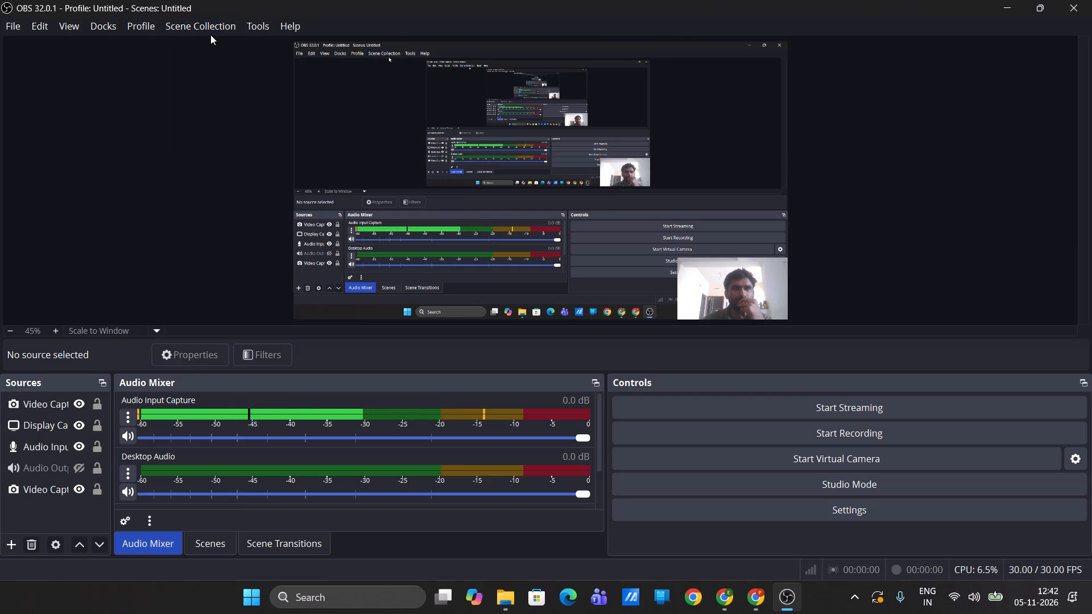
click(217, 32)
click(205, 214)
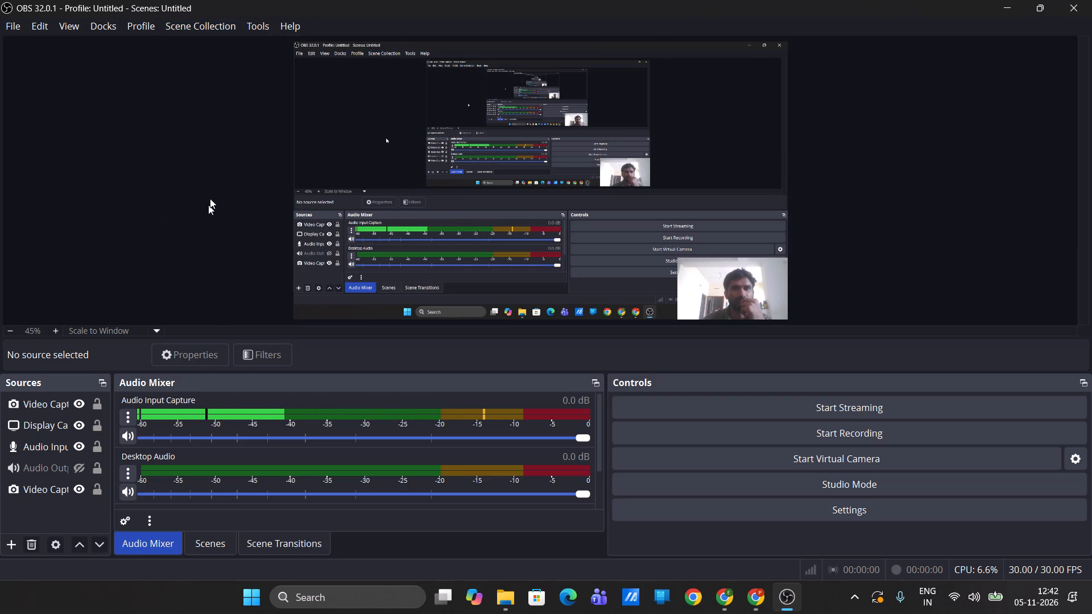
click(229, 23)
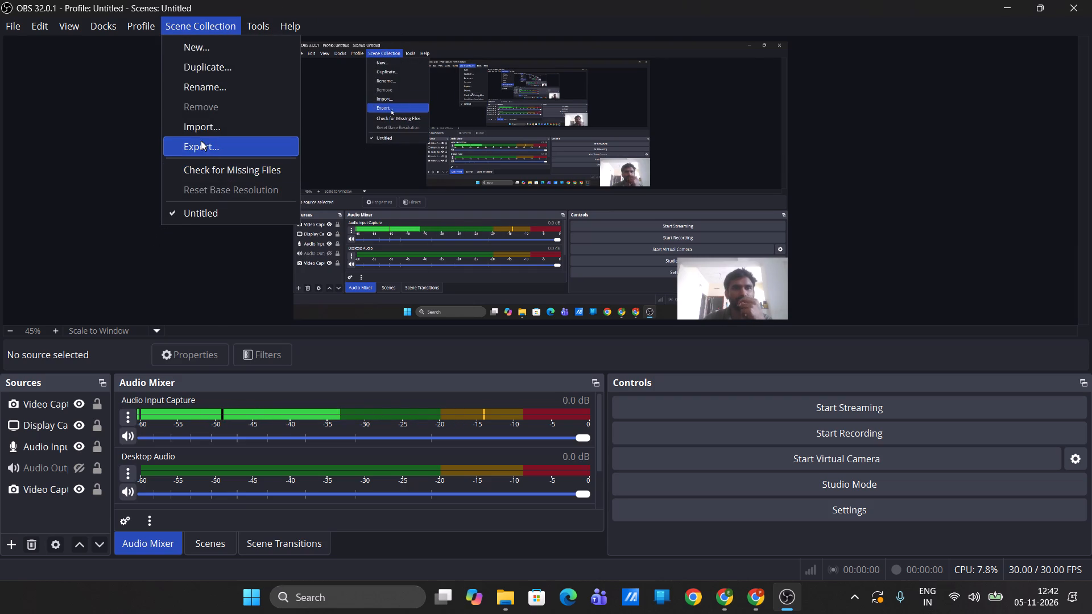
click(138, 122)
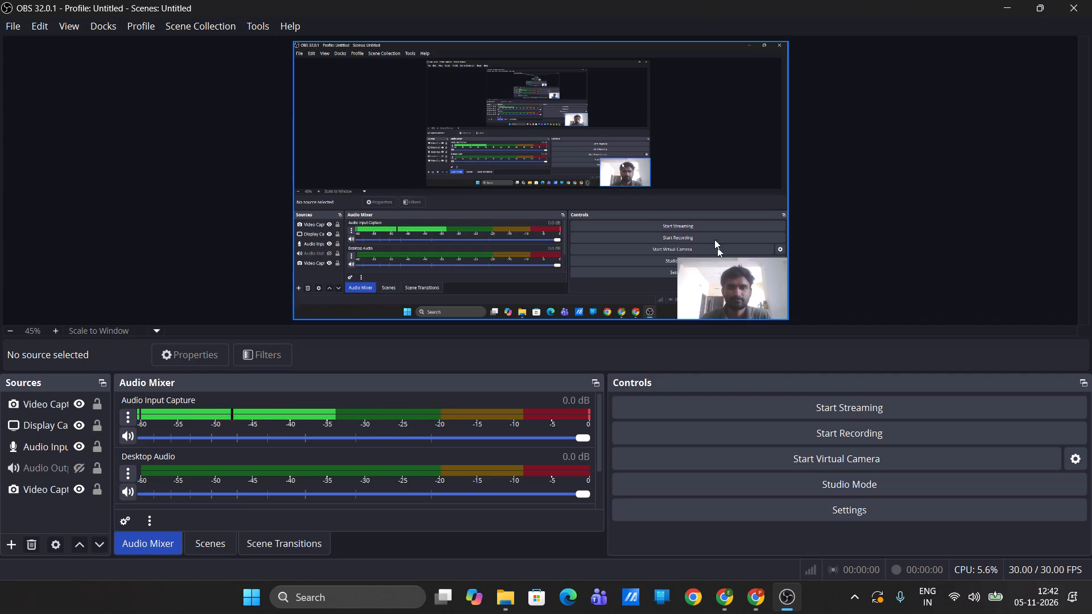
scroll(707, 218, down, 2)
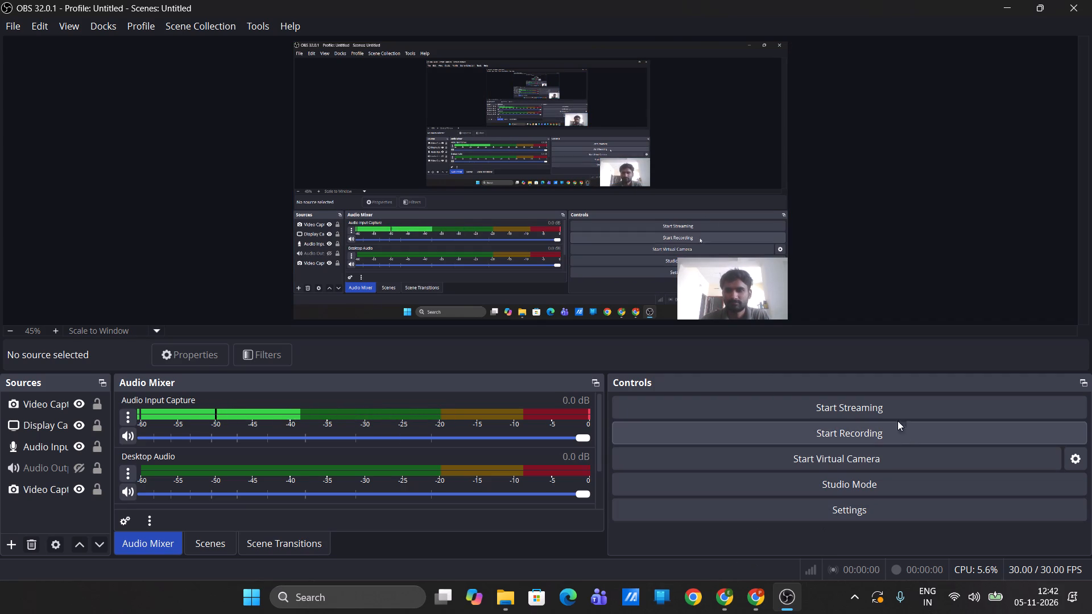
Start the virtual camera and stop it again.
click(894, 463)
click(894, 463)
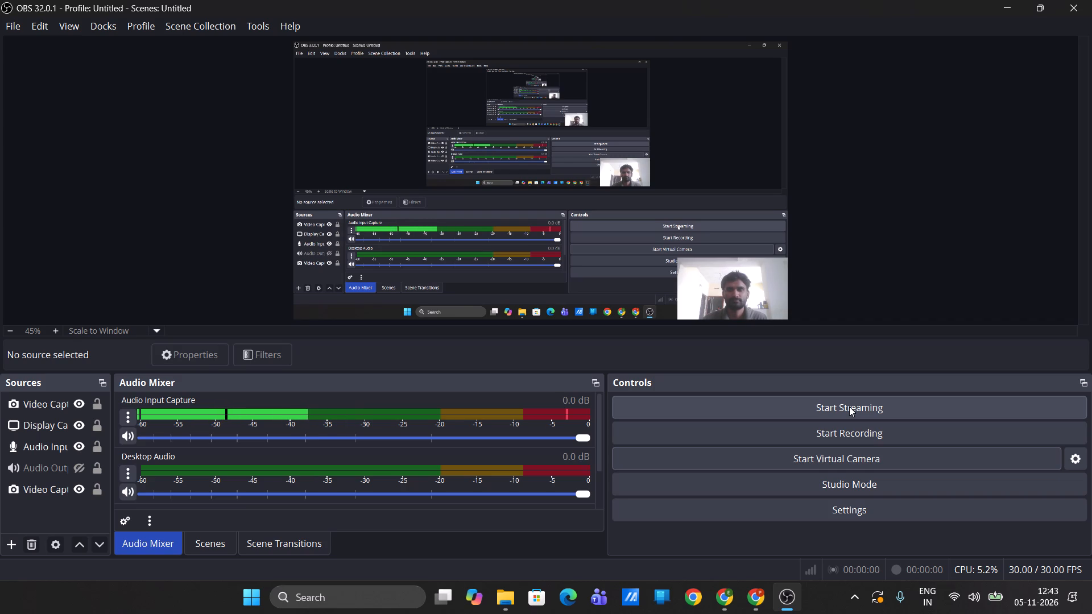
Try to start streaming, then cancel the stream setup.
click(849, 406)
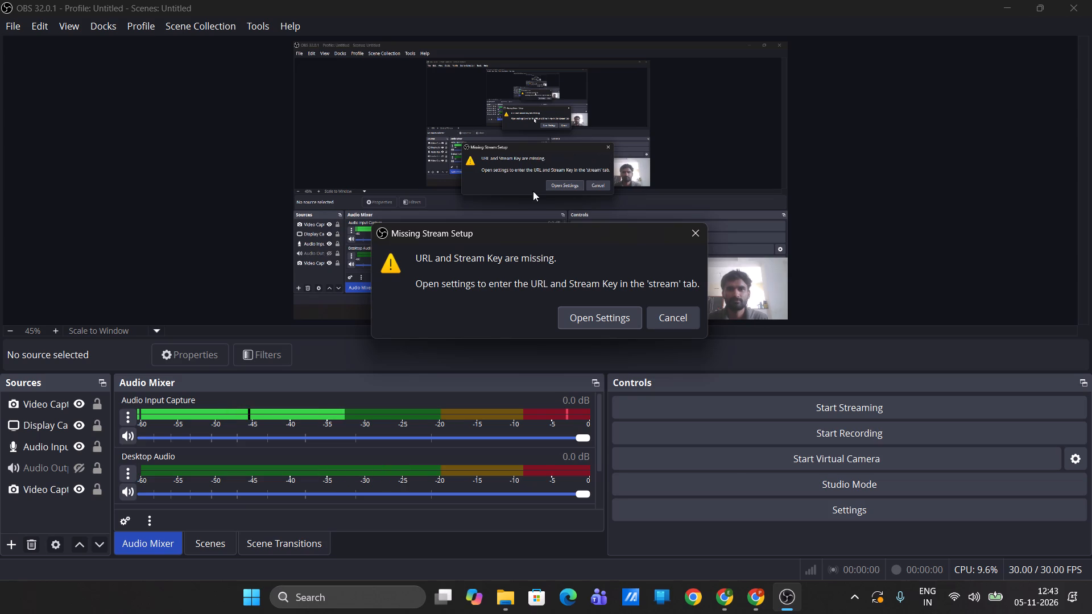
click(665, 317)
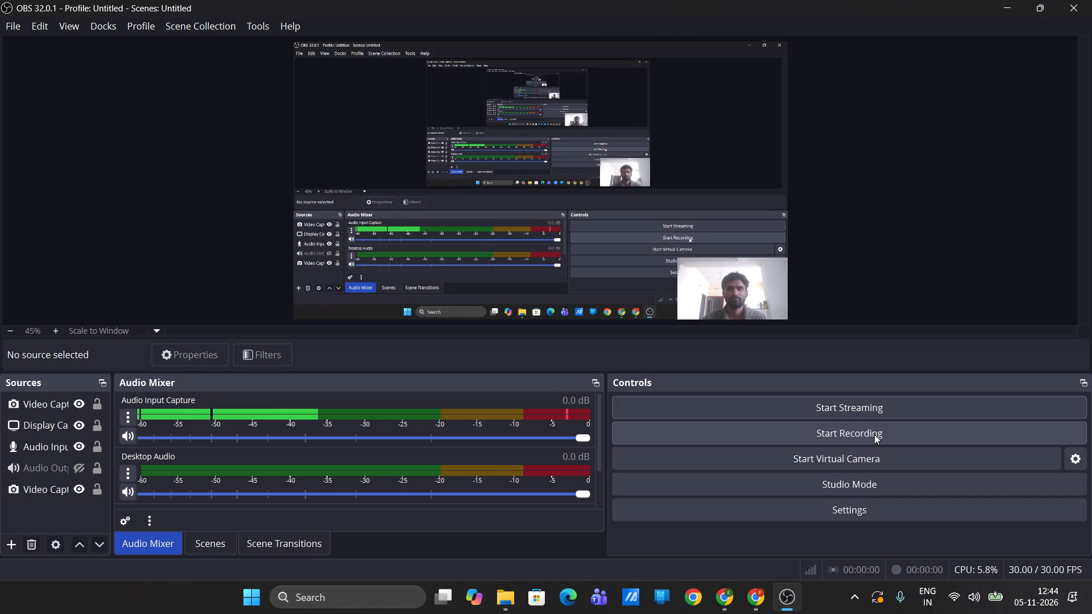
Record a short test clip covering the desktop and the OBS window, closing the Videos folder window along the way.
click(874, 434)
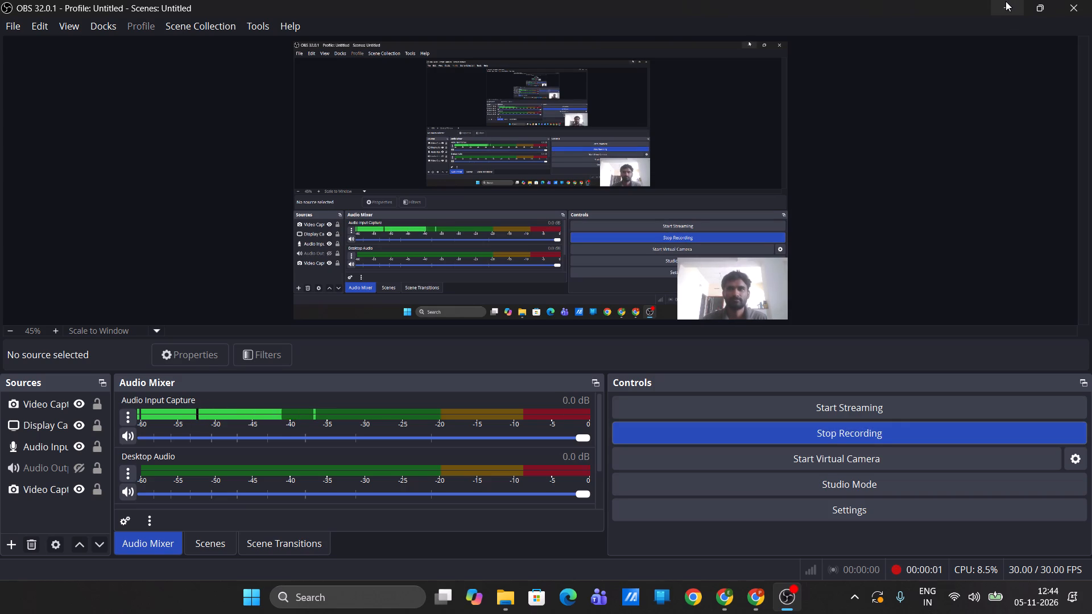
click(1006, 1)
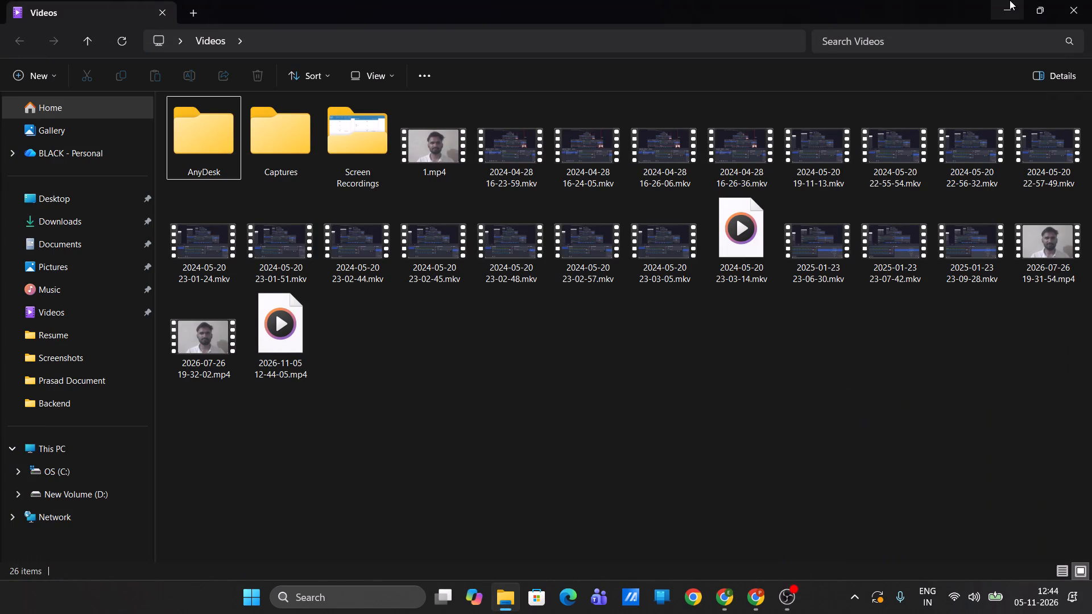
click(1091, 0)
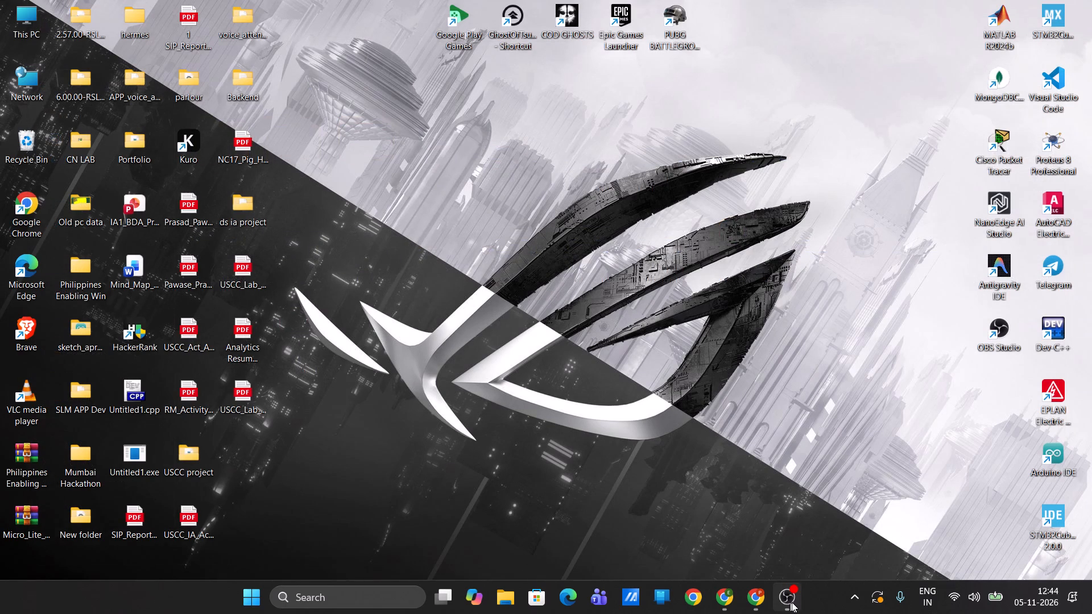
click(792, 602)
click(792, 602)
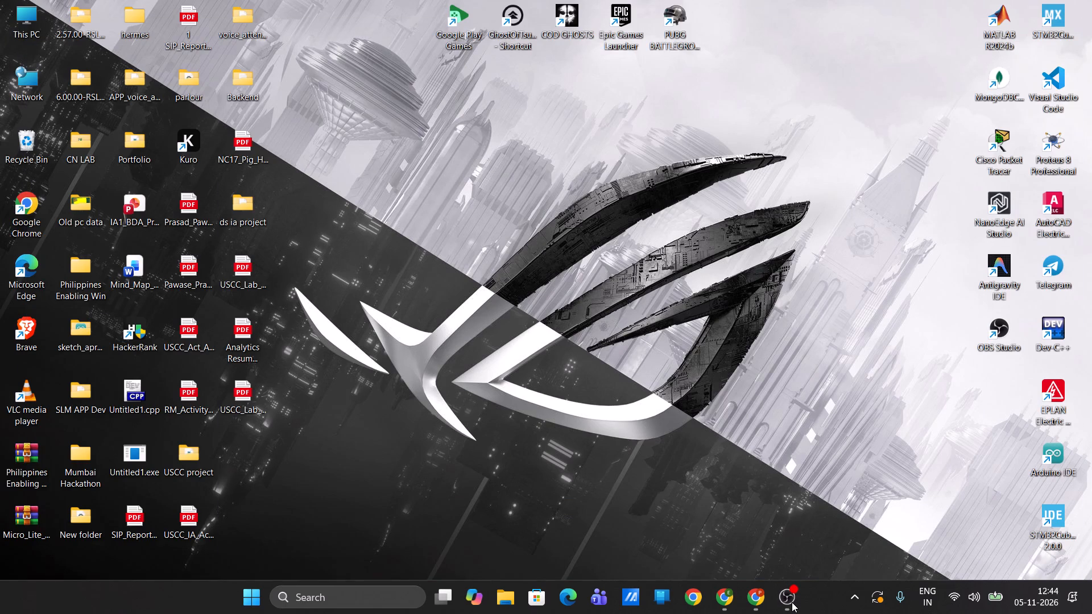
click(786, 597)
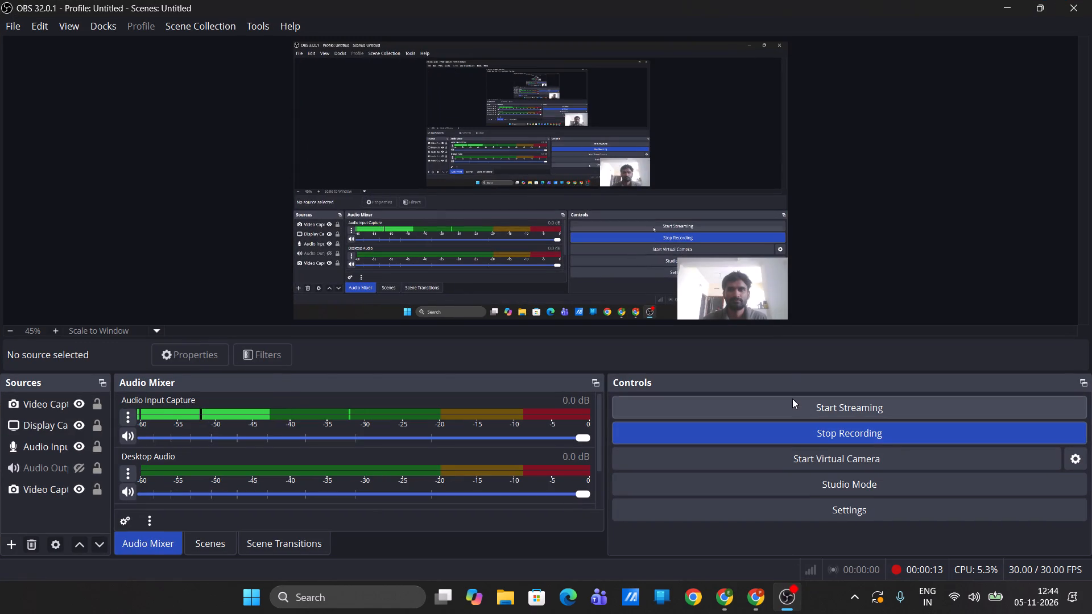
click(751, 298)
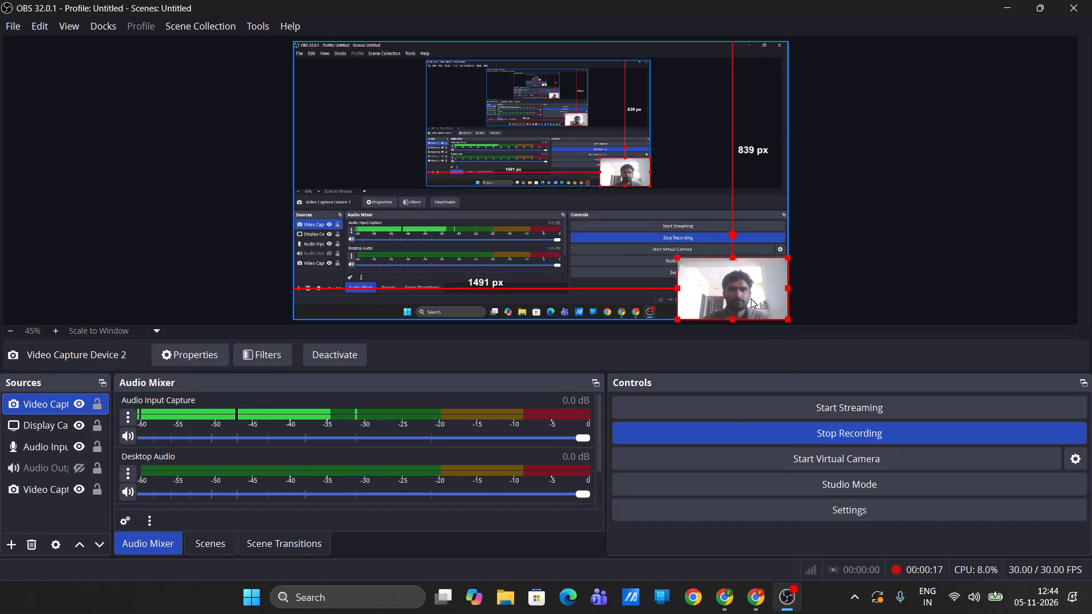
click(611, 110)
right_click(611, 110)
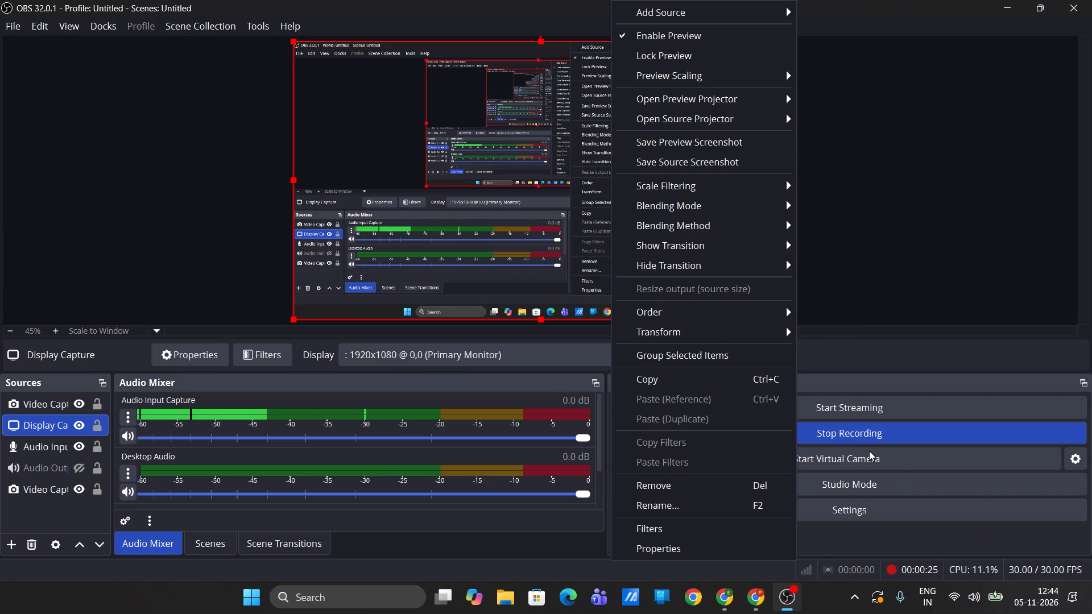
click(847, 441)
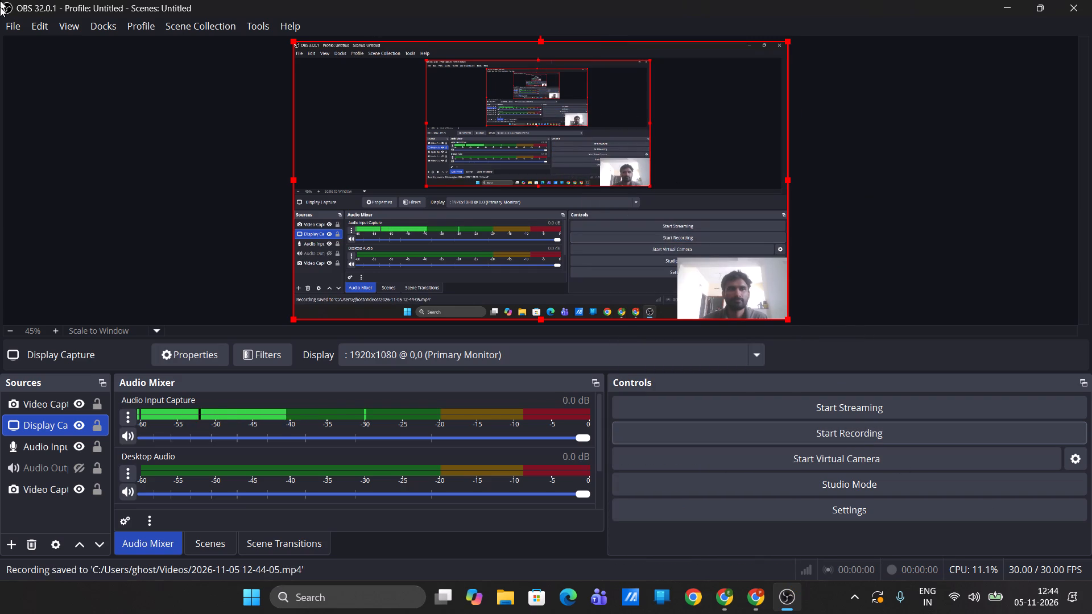
click(8, 27)
click(69, 51)
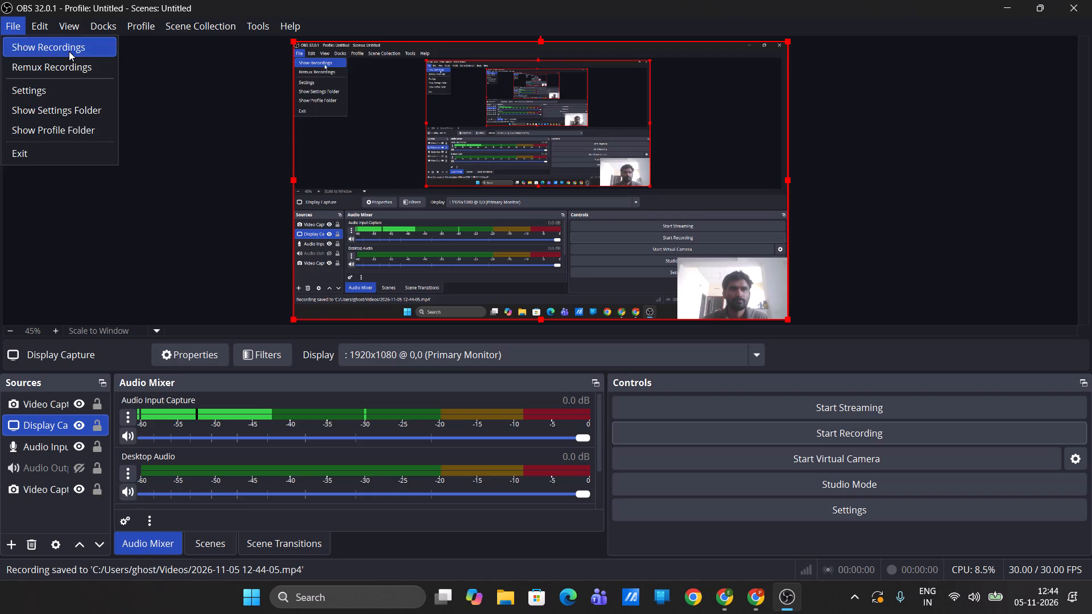
click(305, 438)
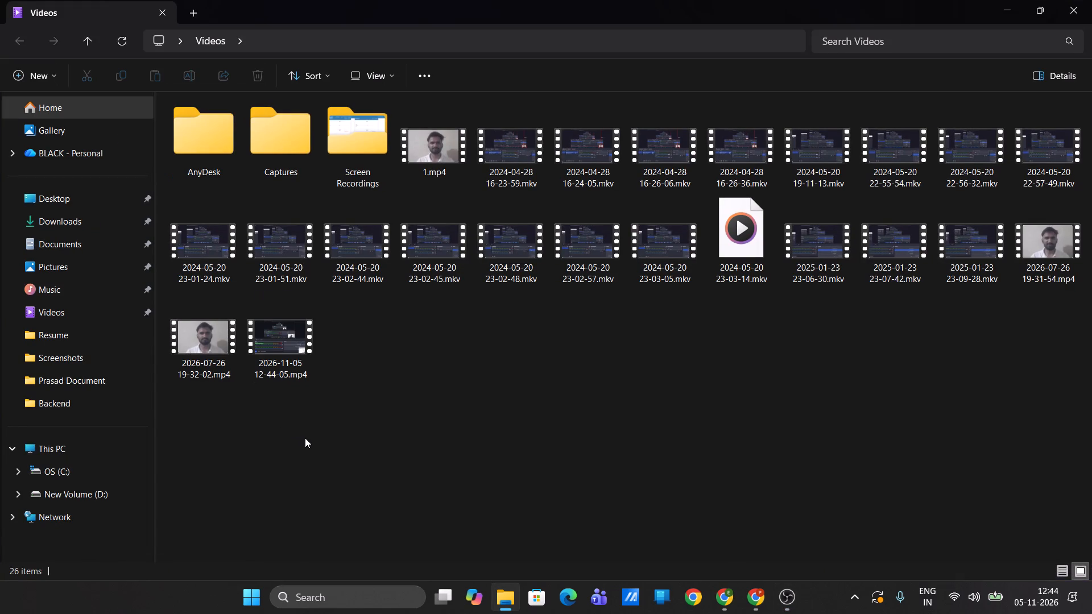
click(294, 343)
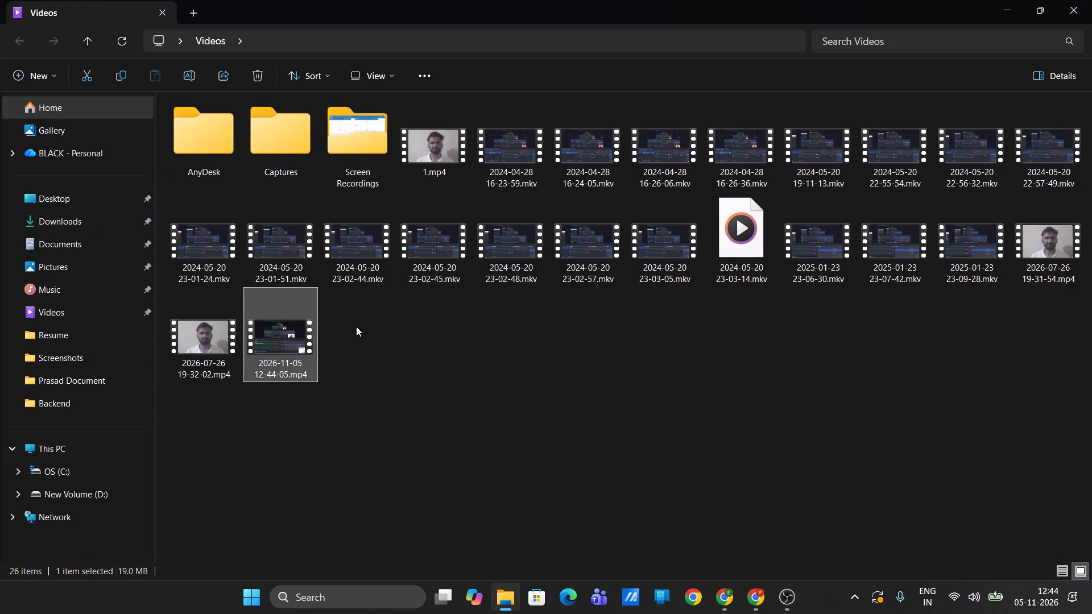
double_click(299, 338)
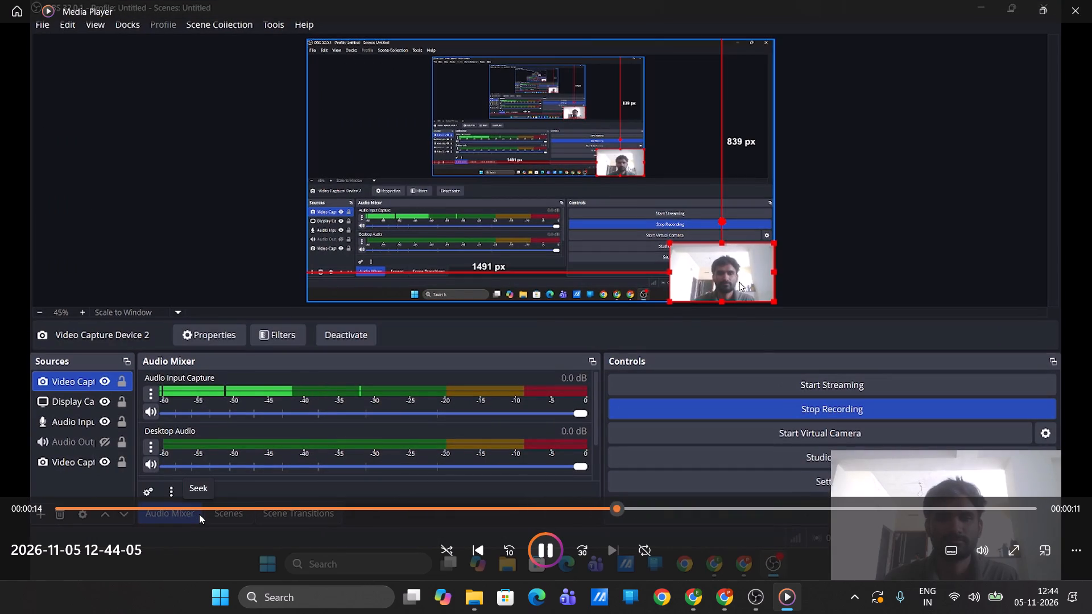
click(1091, 0)
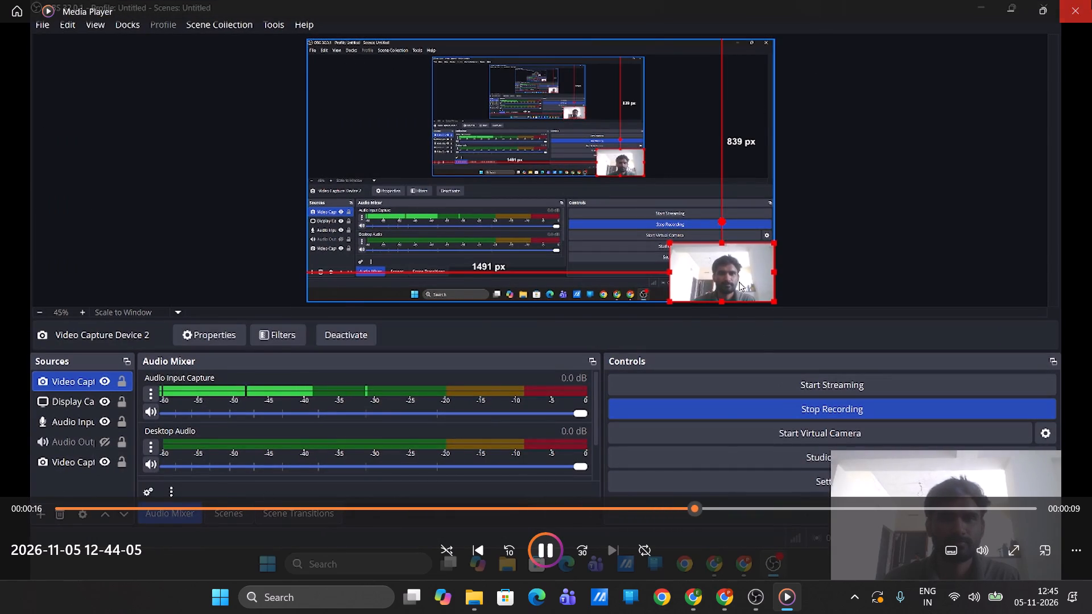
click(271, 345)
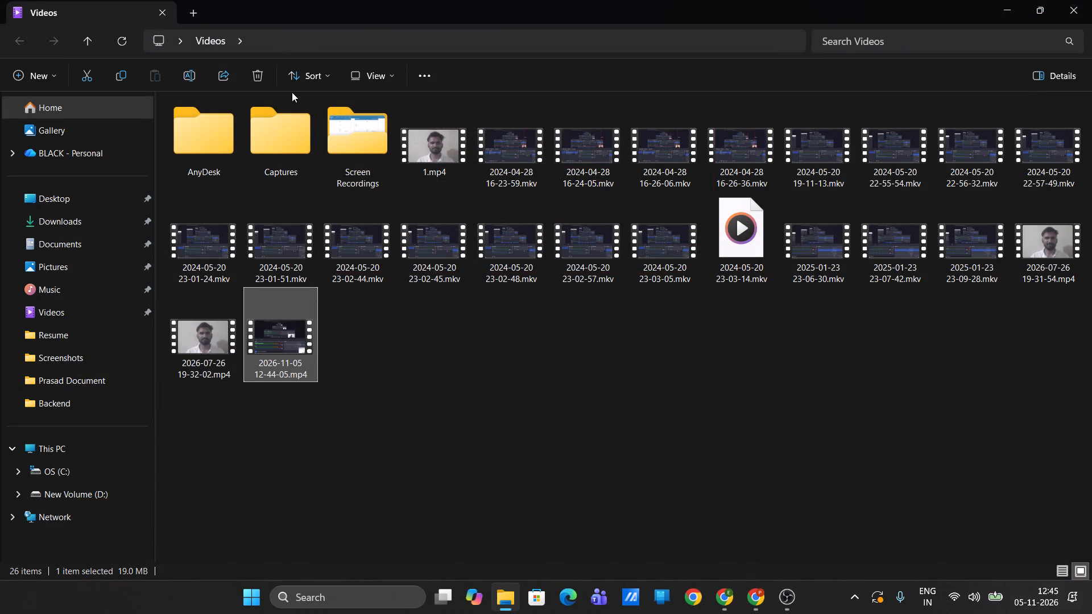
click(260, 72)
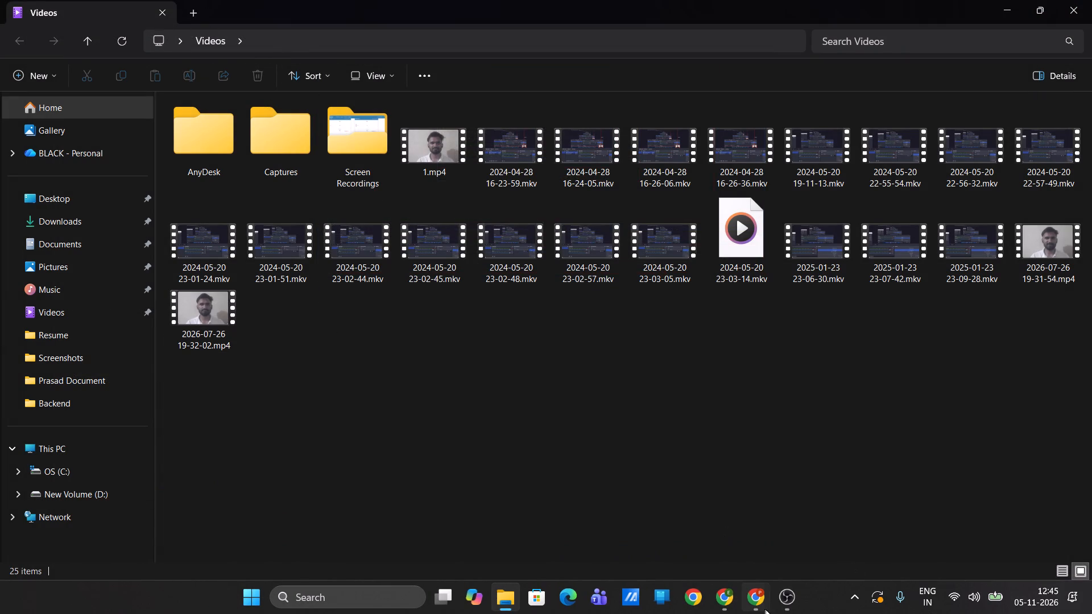
Switch back to OBS and slightly enlarge the webcam overlay, keeping it anchored in the canvas's bottom-right corner.
click(788, 603)
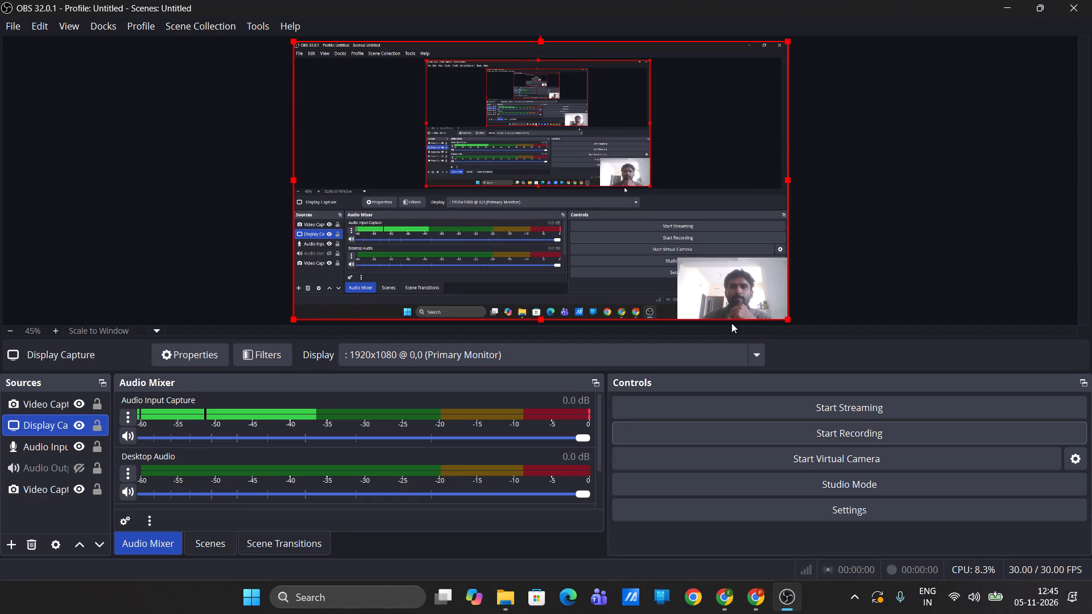
click(725, 306)
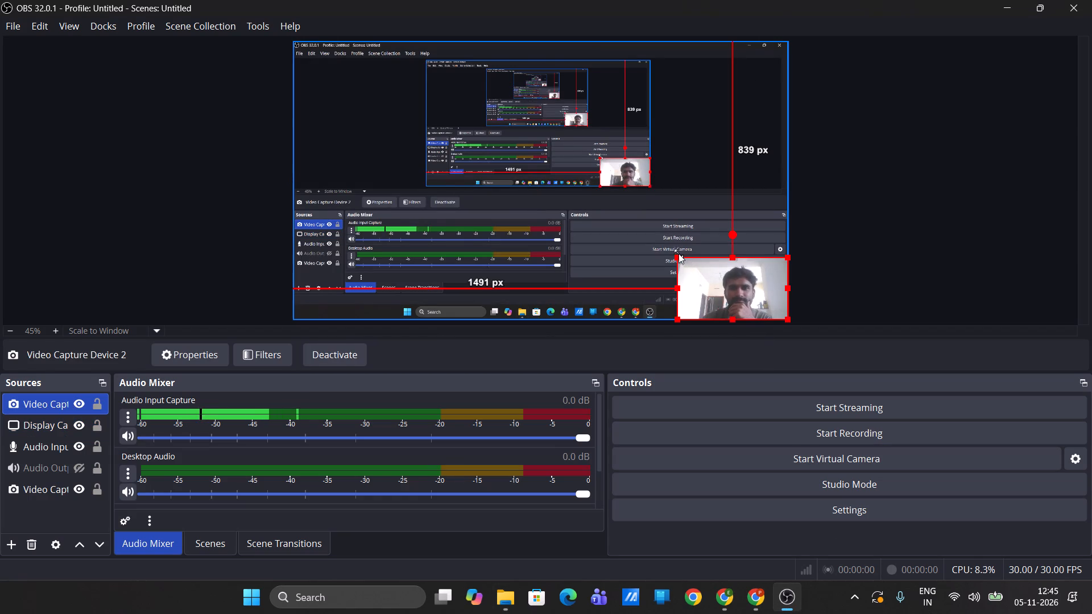
drag(677, 257, 677, 251)
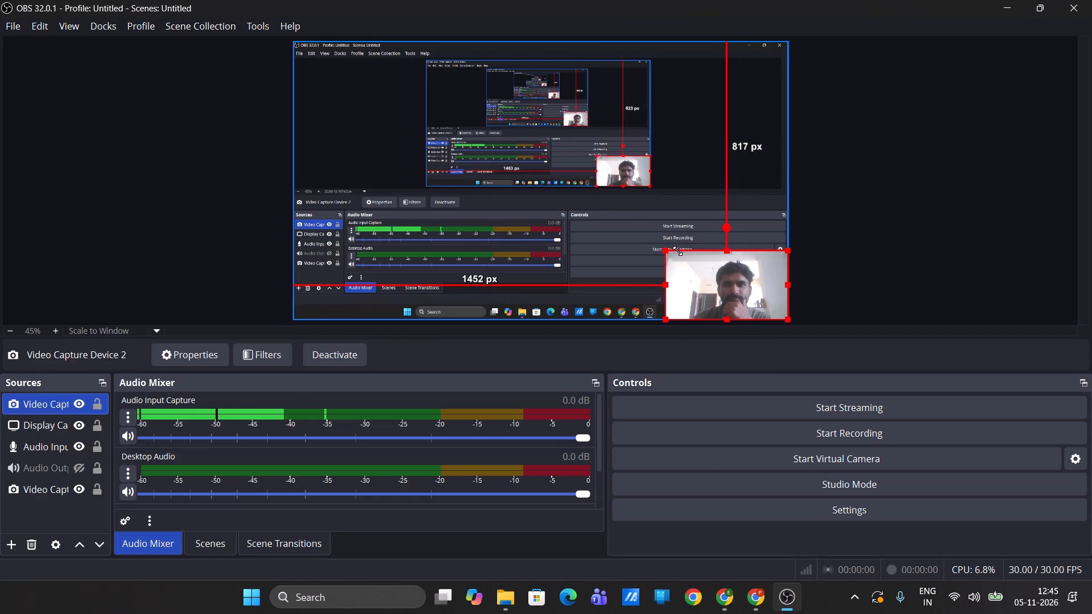
drag(677, 251, 675, 245)
click(904, 246)
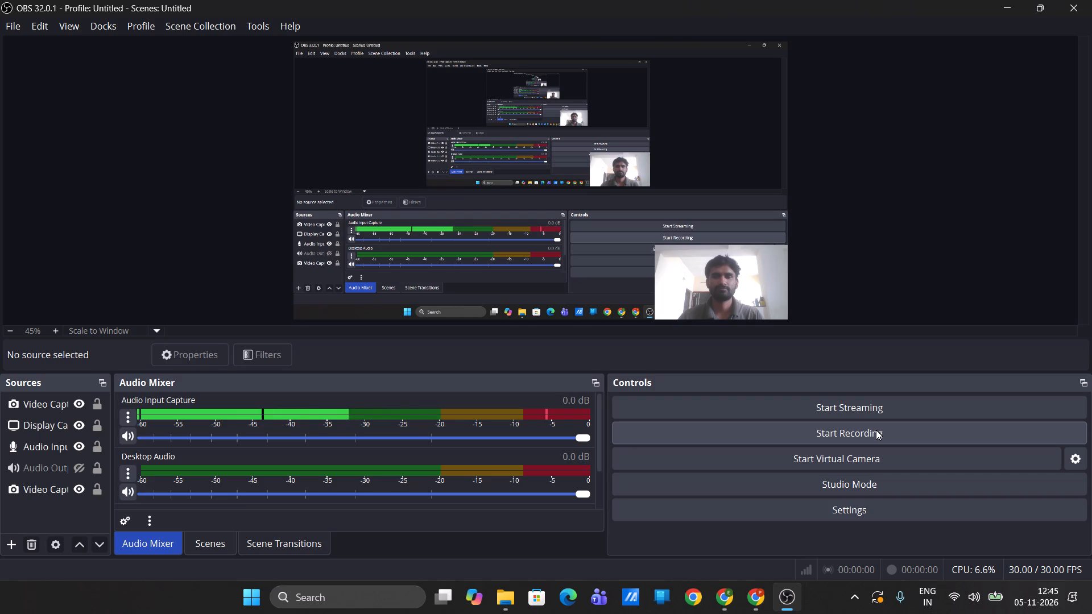
Clear the desktop by closing the Videos folder window and minimizing OBS.
click(1006, 3)
click(1006, 3)
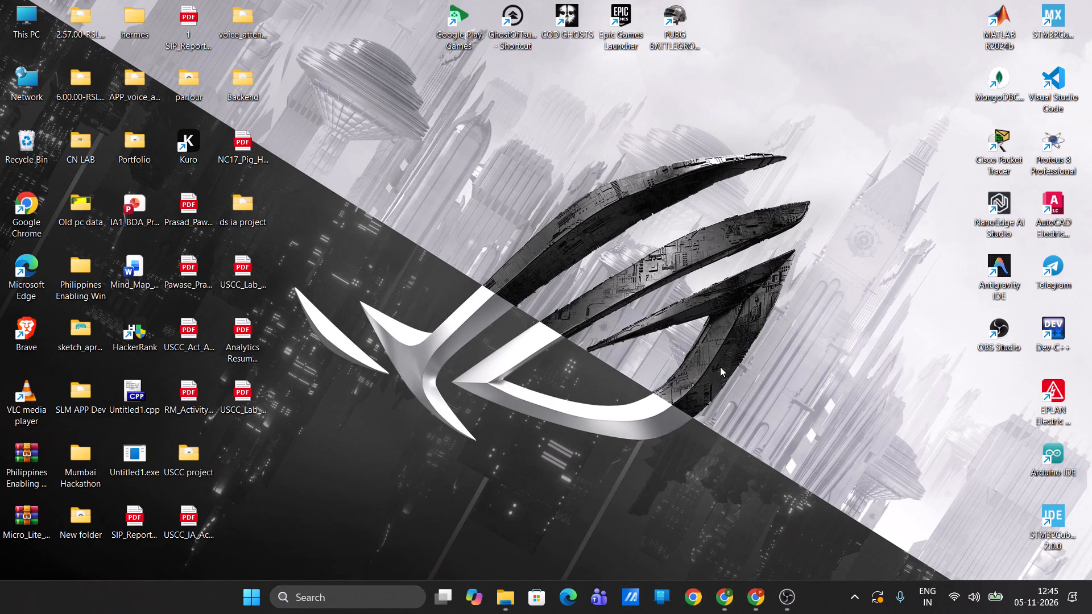
key(alt+Tab)
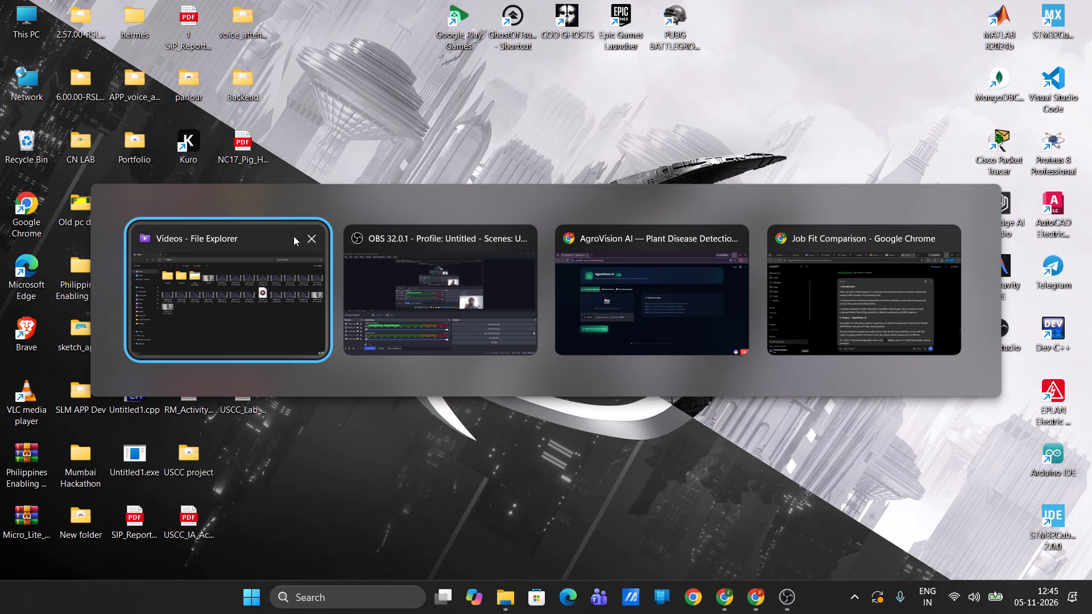
alt+click(308, 237)
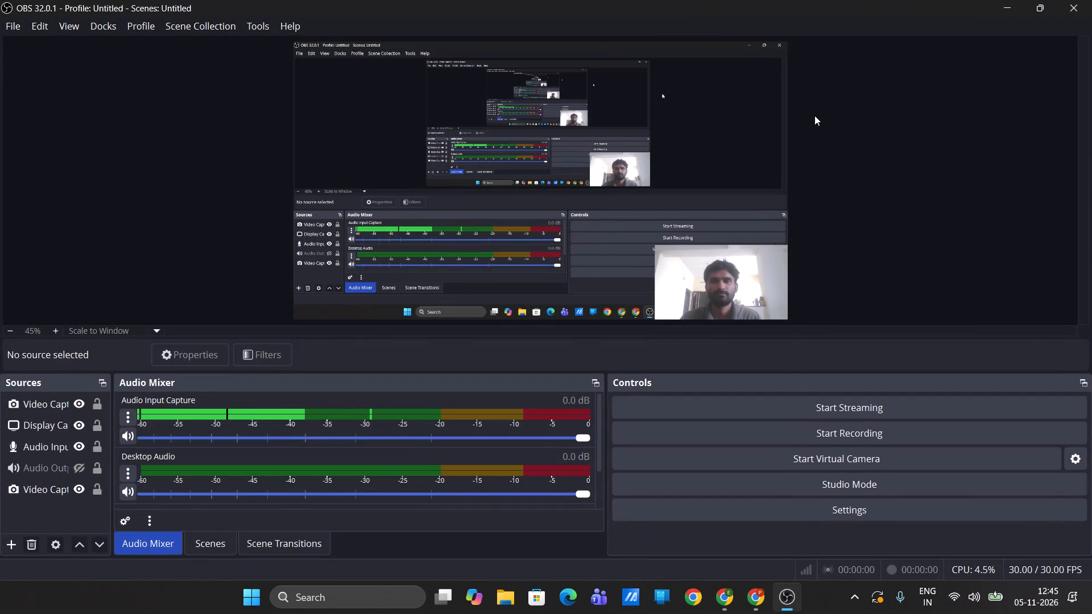
click(1005, 0)
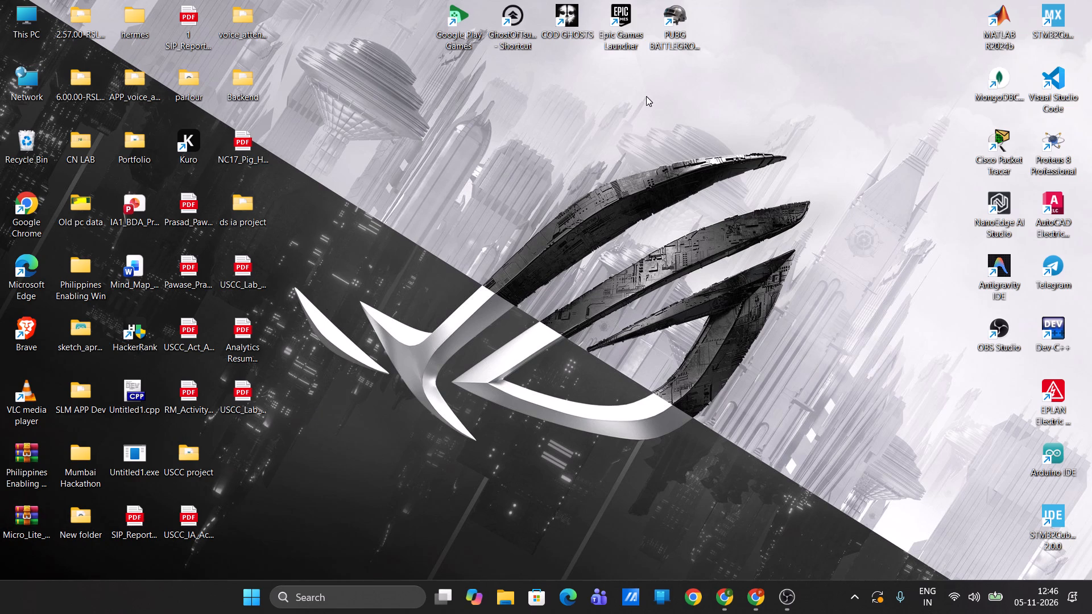
Bring OBS back, start a new recording and minimize its window so the desktop is captured.
click(789, 595)
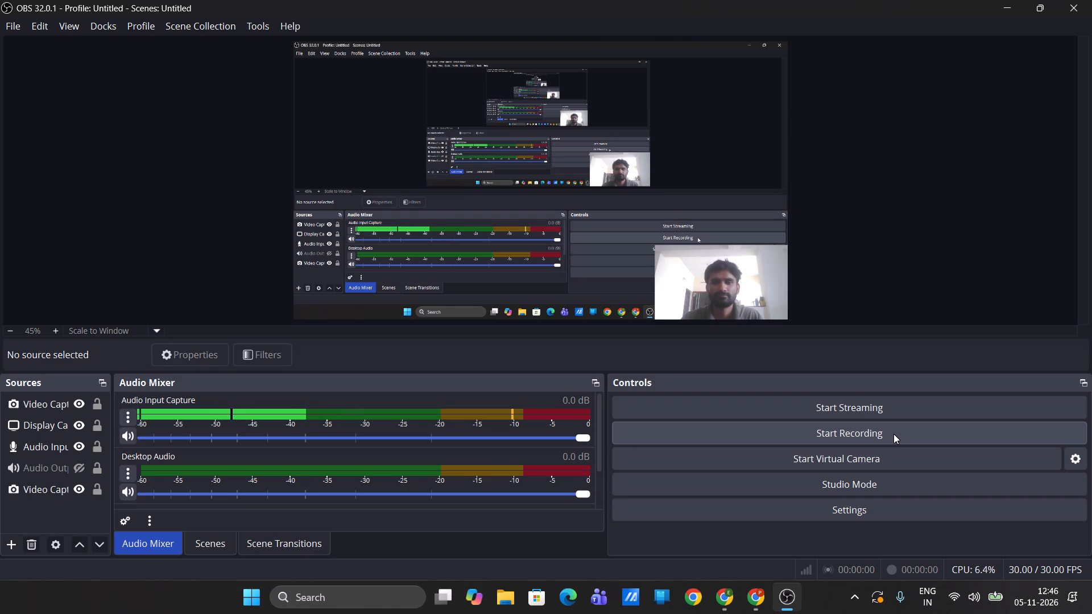
click(894, 434)
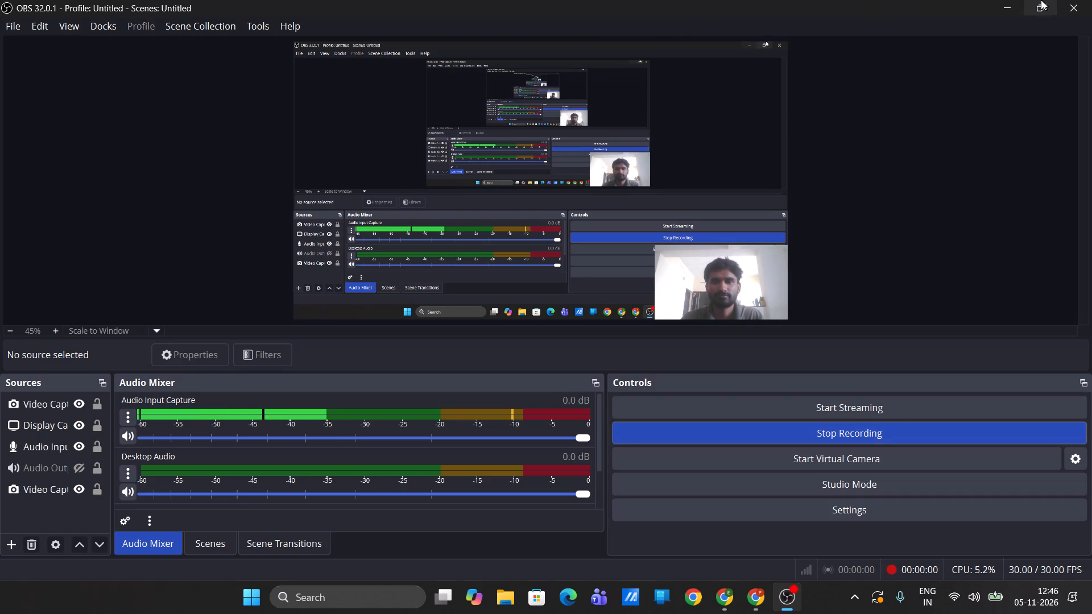
click(1007, 7)
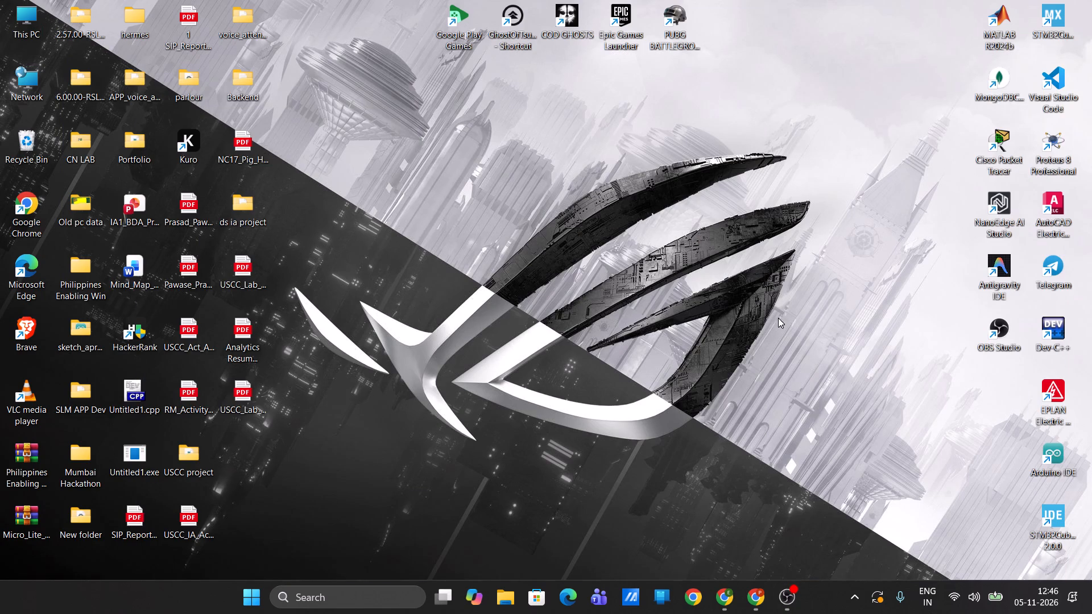
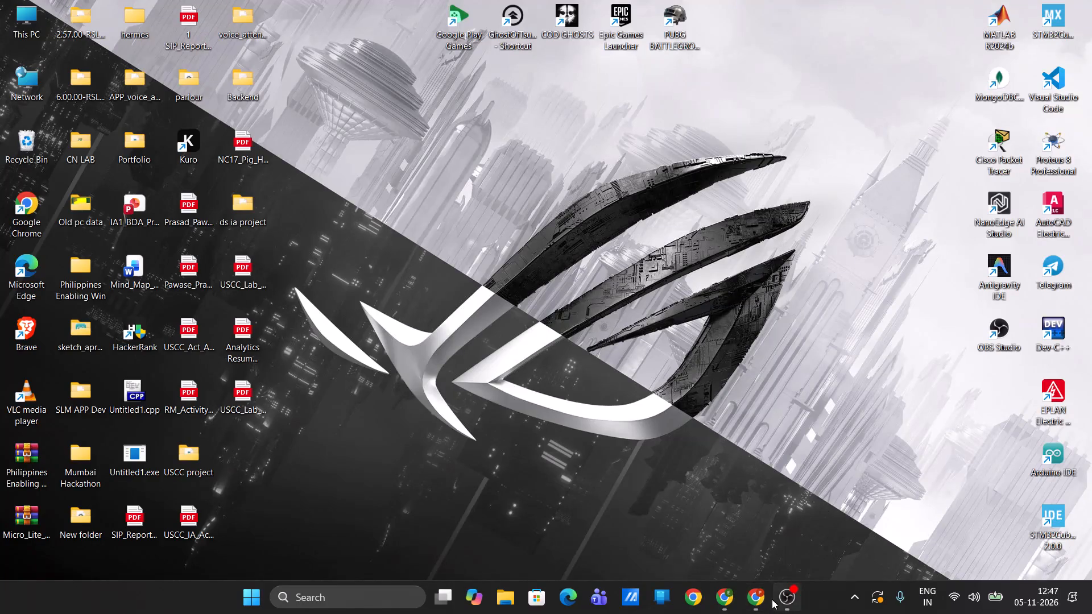
Bring OBS back to the front and stop the running recording.
click(777, 598)
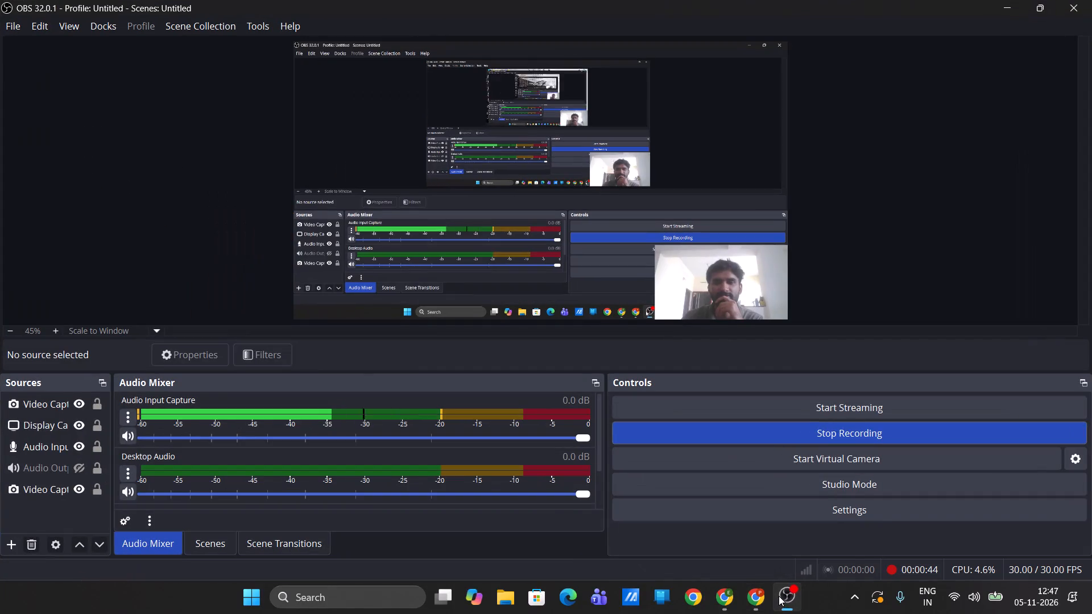
click(863, 438)
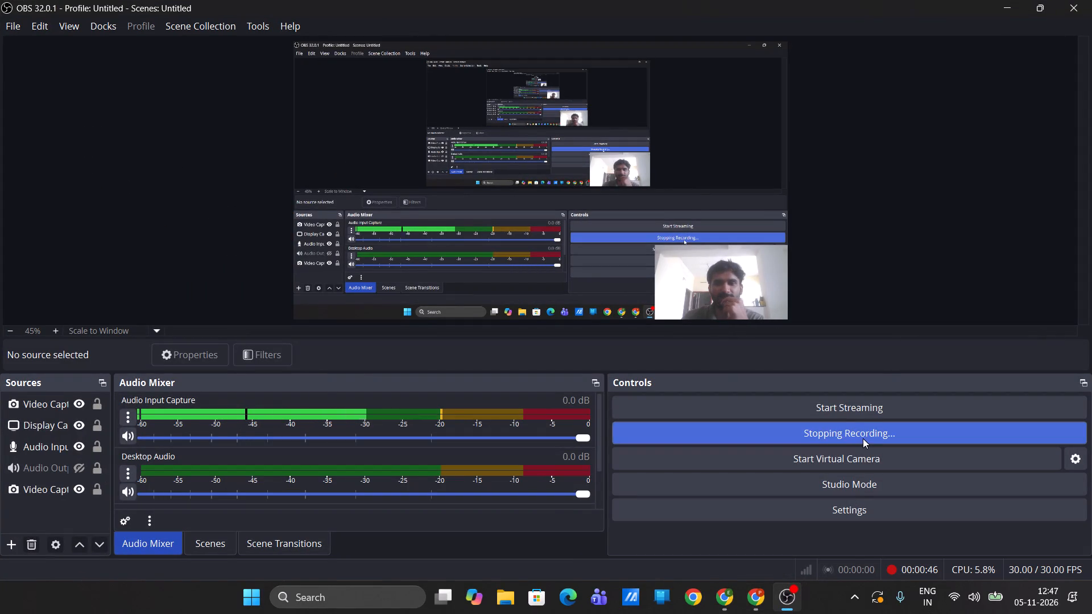
click(16, 22)
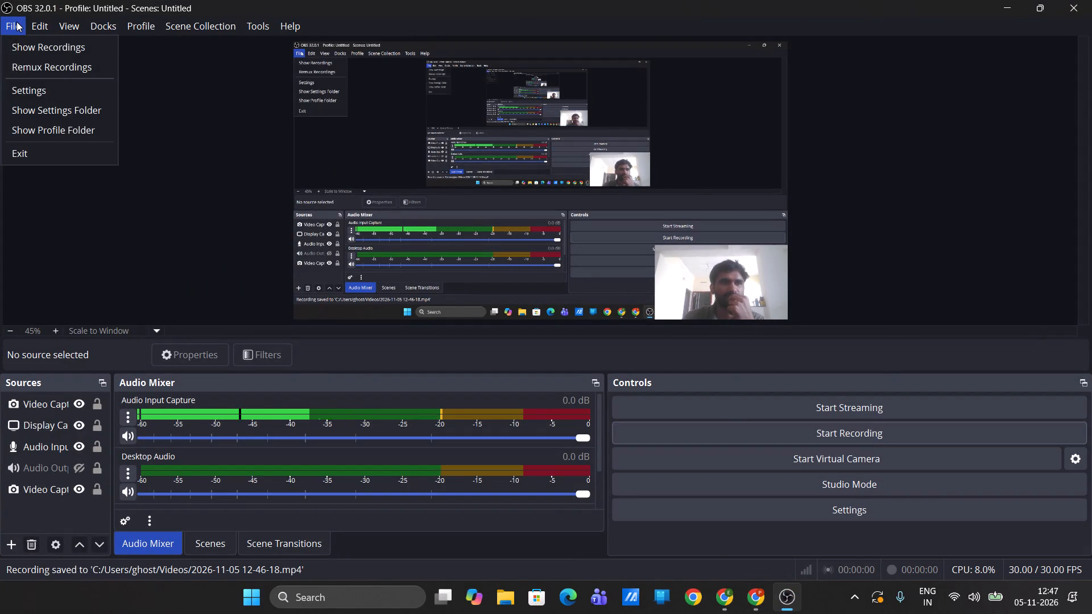
click(78, 42)
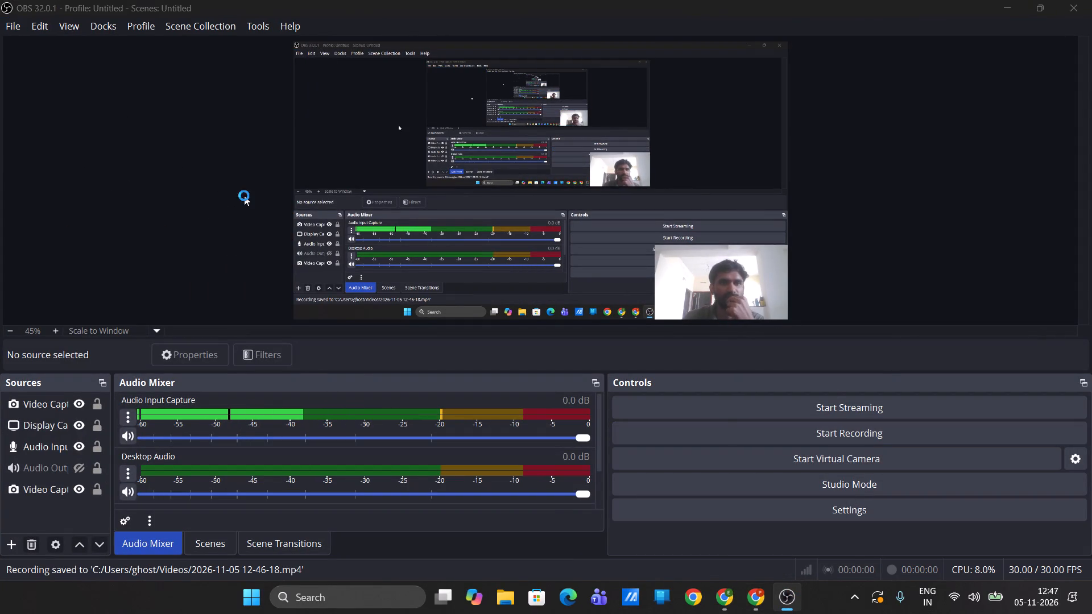
click(295, 359)
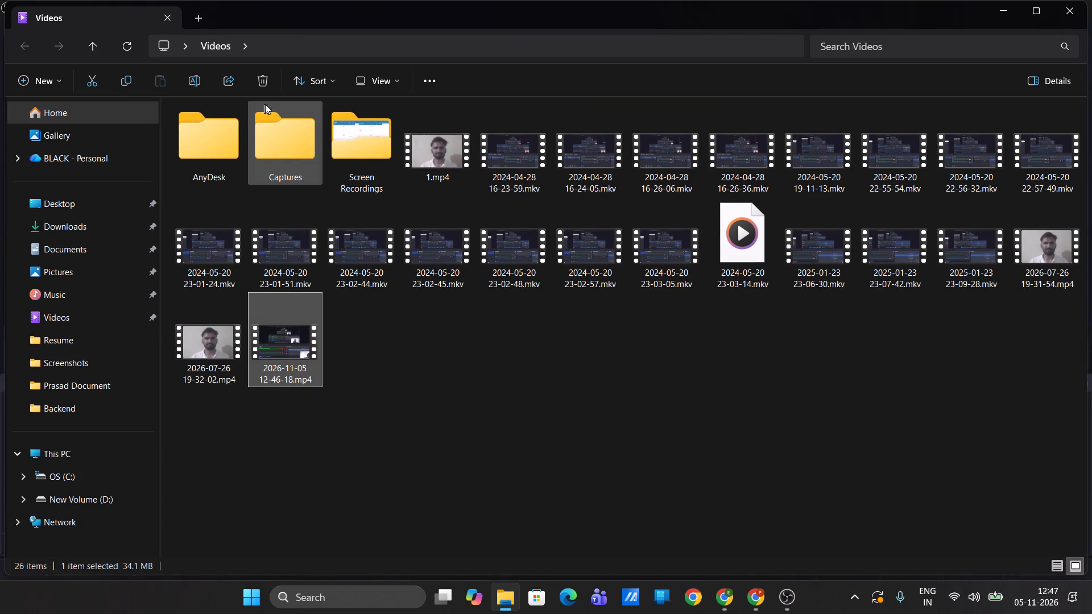
click(274, 80)
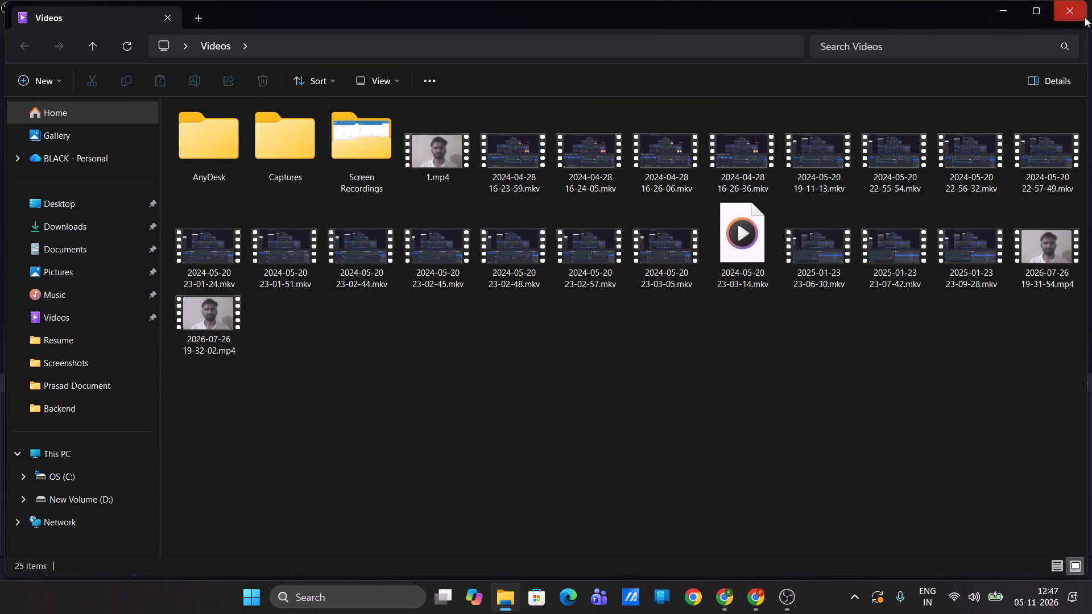
click(1085, 17)
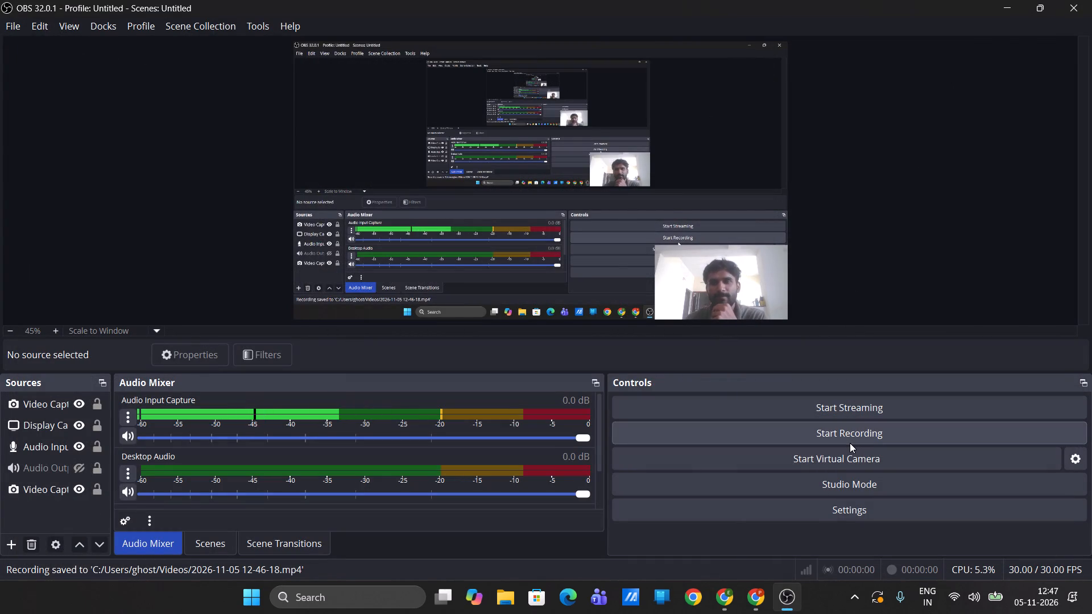
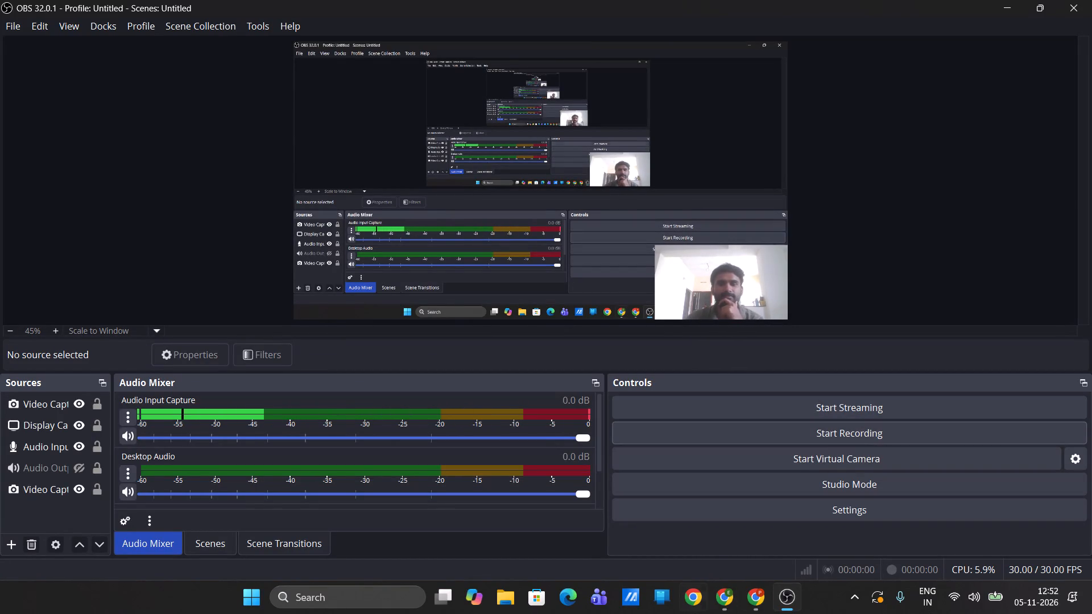
Switch to Chrome to check the AgroVision AI leaf disease detection page, and return to OBS Studio.
click(762, 598)
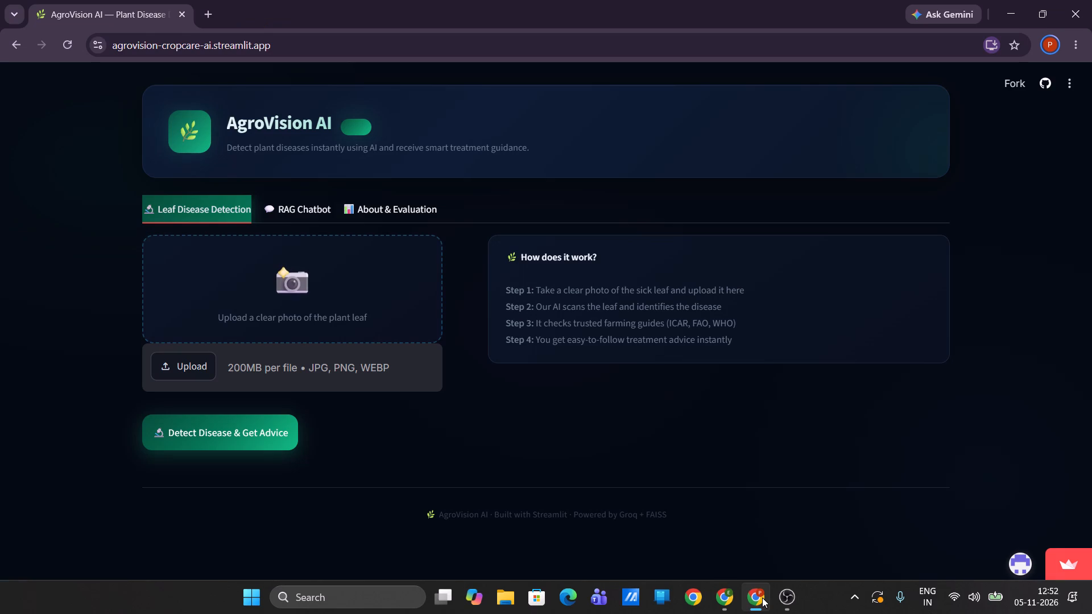
click(789, 599)
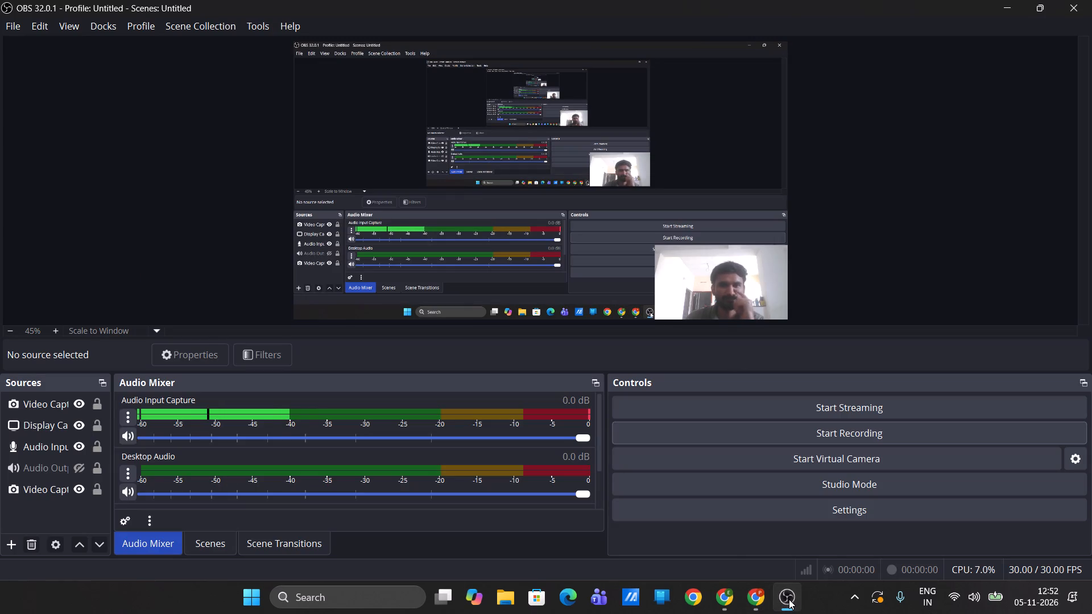
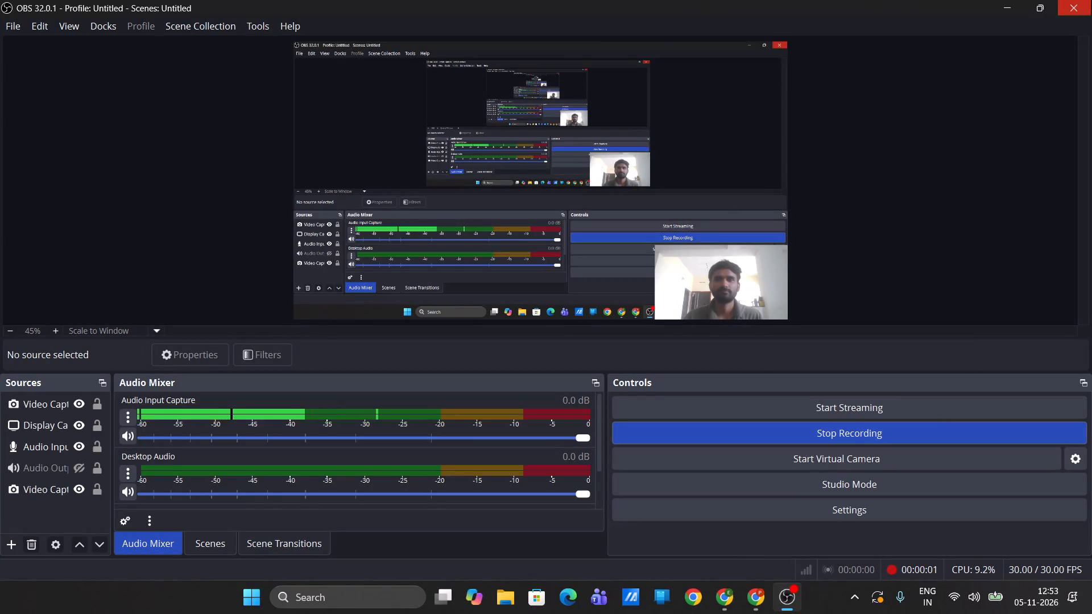
Minimize OBS Studio with the recording running, view the ChatGPT presentation script in Chrome, and switch to the AgroVision AI window.
click(1015, 5)
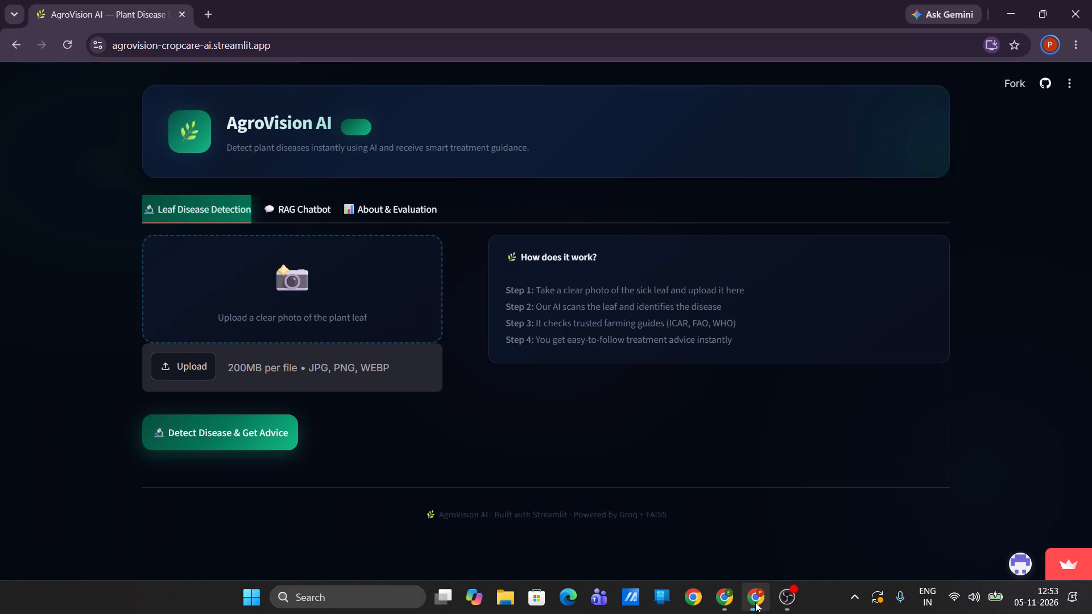
click(734, 604)
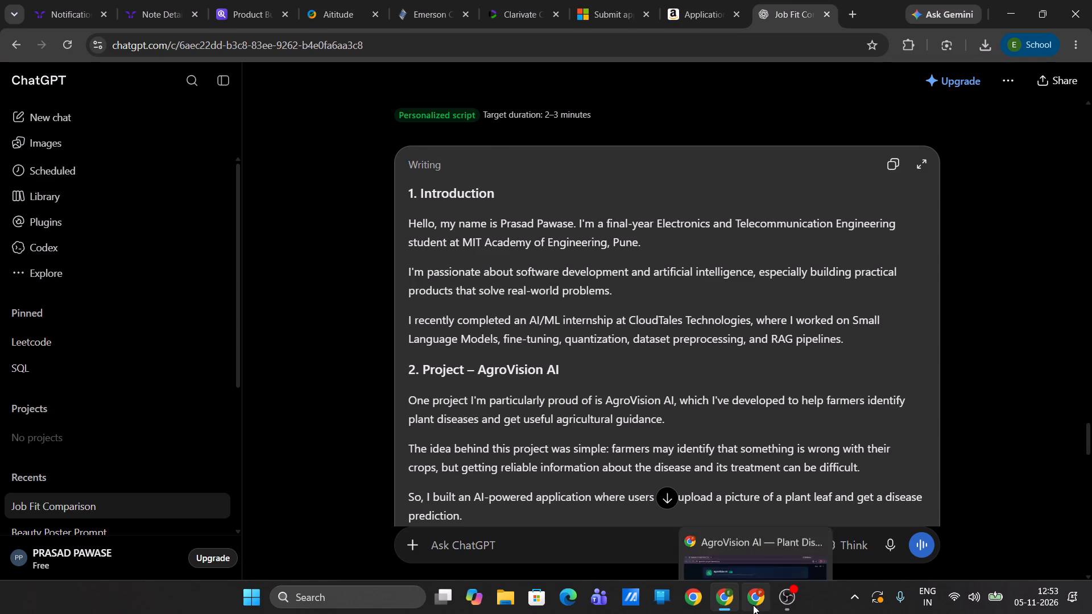
click(753, 605)
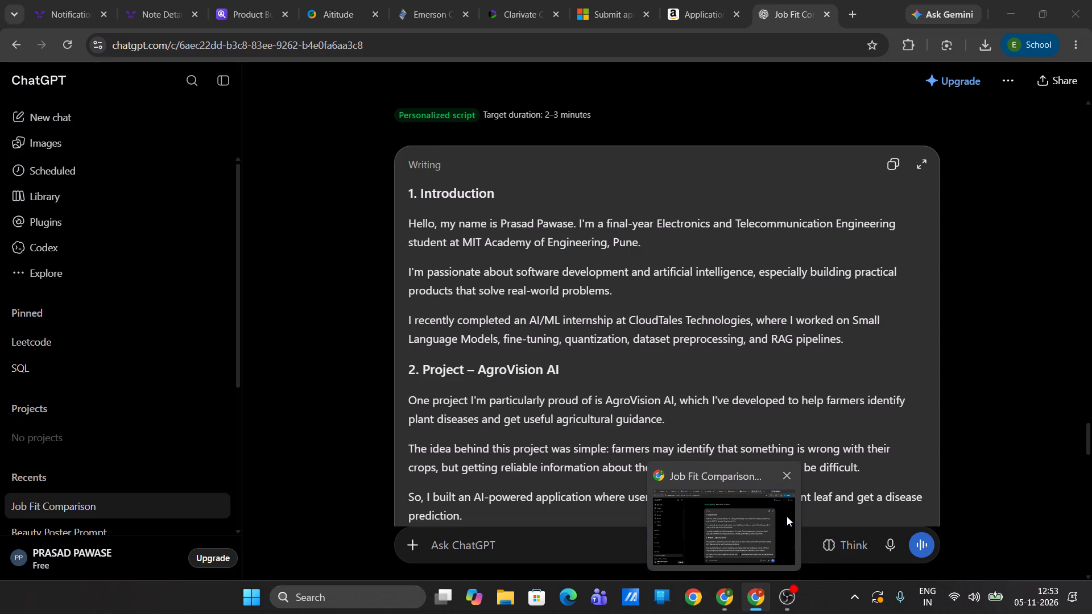
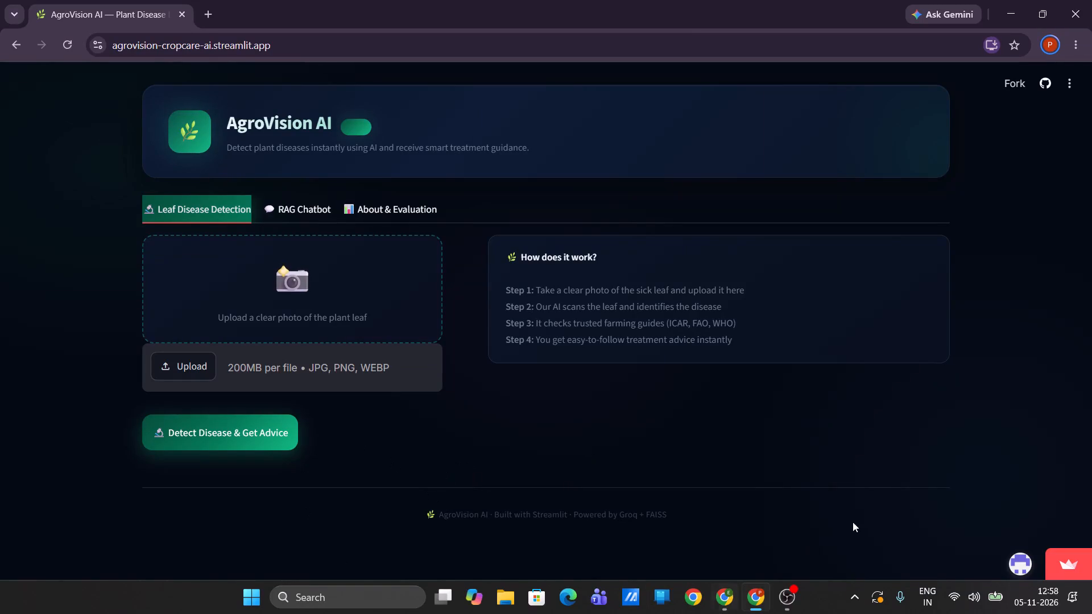
Switch back to OBS Studio and stop the running recording.
click(780, 607)
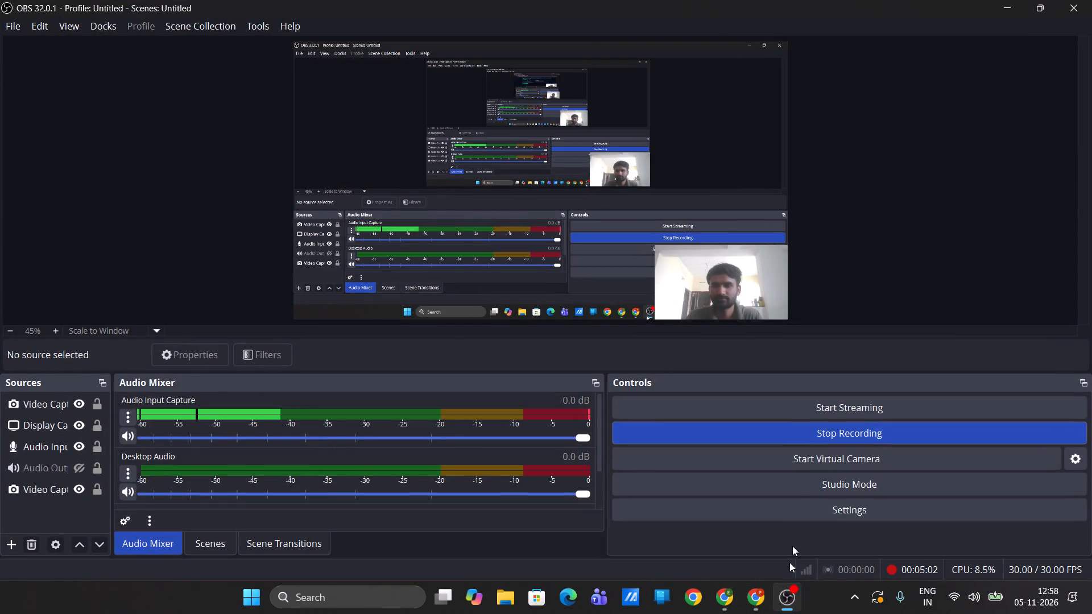
click(844, 428)
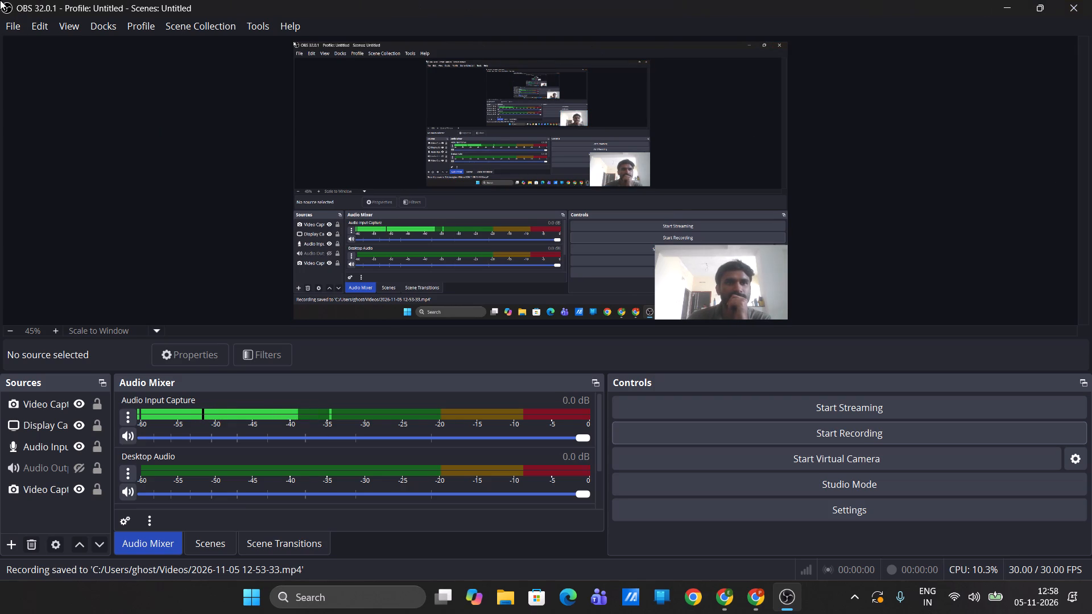
click(16, 30)
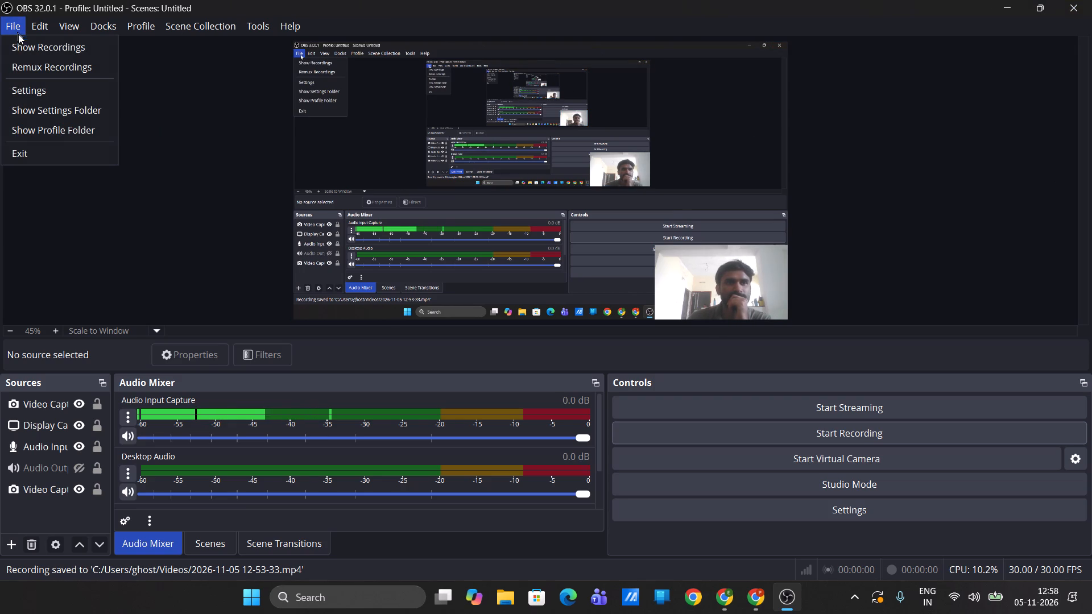
click(28, 47)
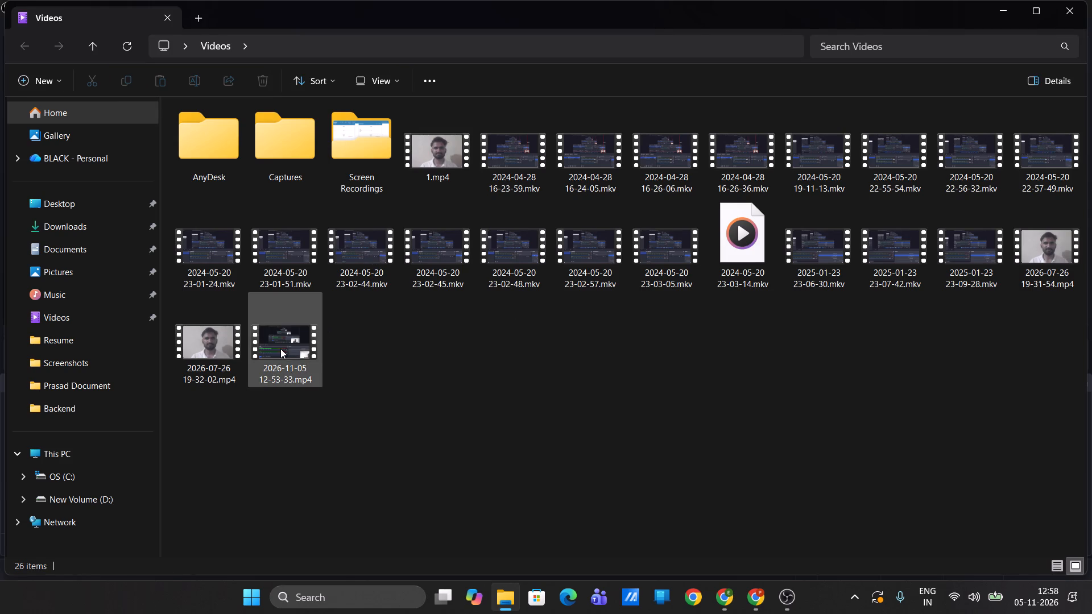
double_click(275, 349)
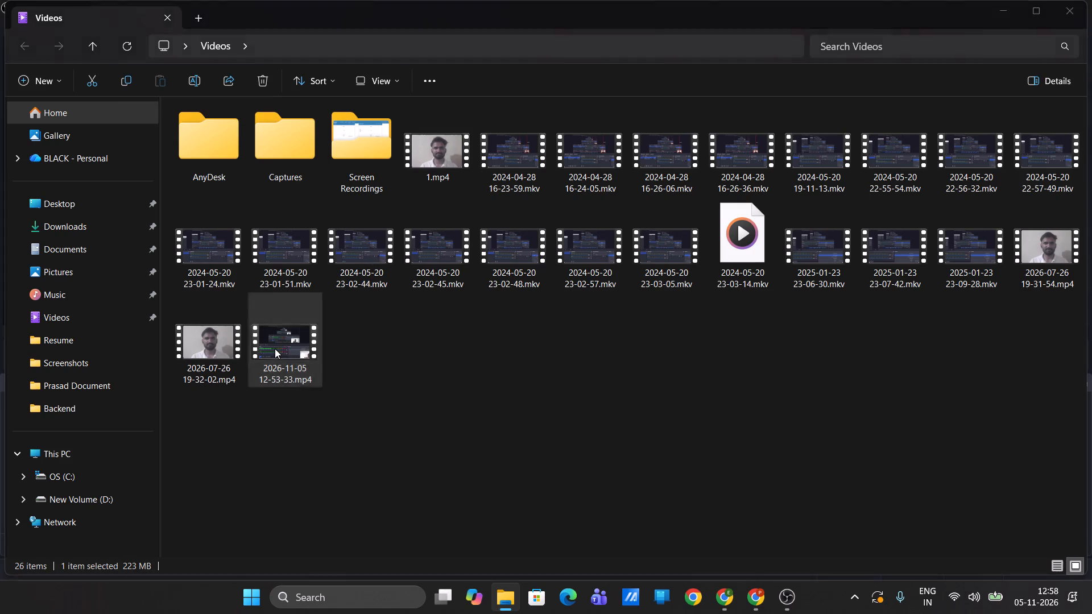
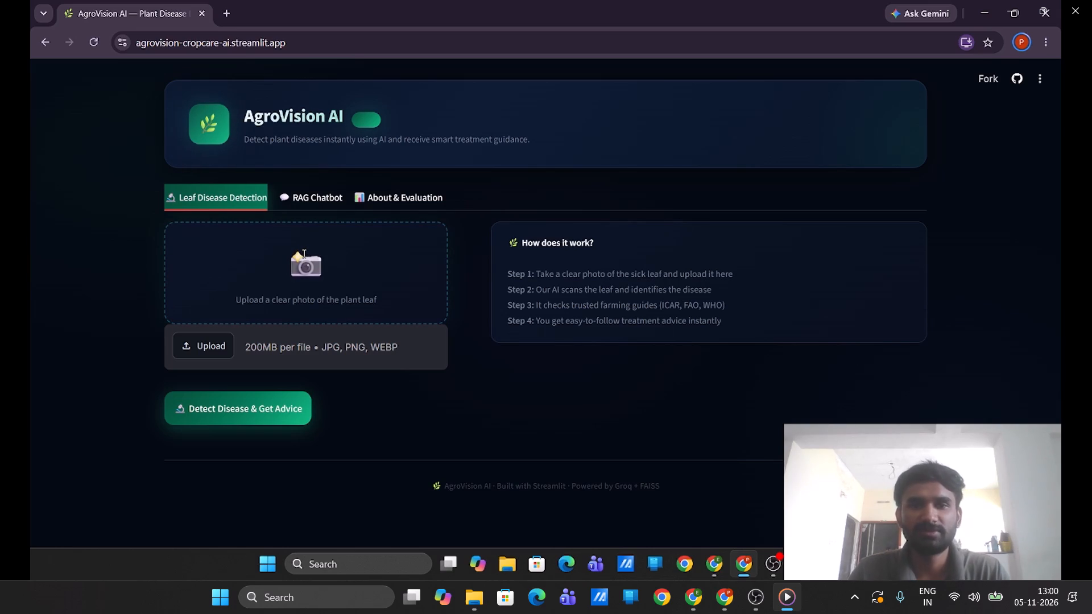
Close the recording's playback and the Videos folder window, and return to OBS Studio.
click(1072, 0)
click(486, 363)
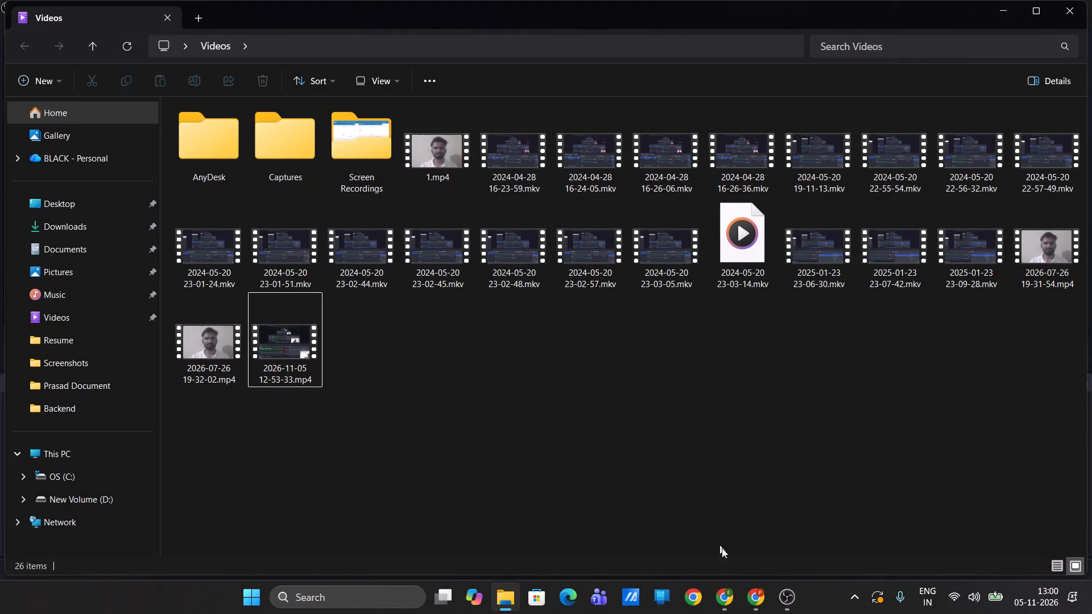
click(781, 593)
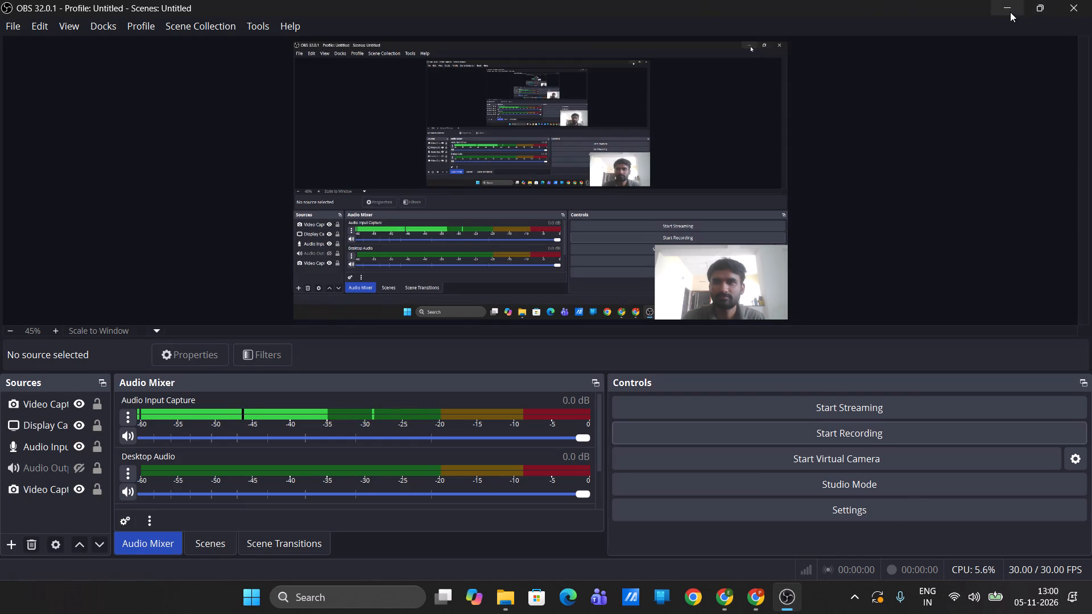
click(1010, 12)
click(1062, 10)
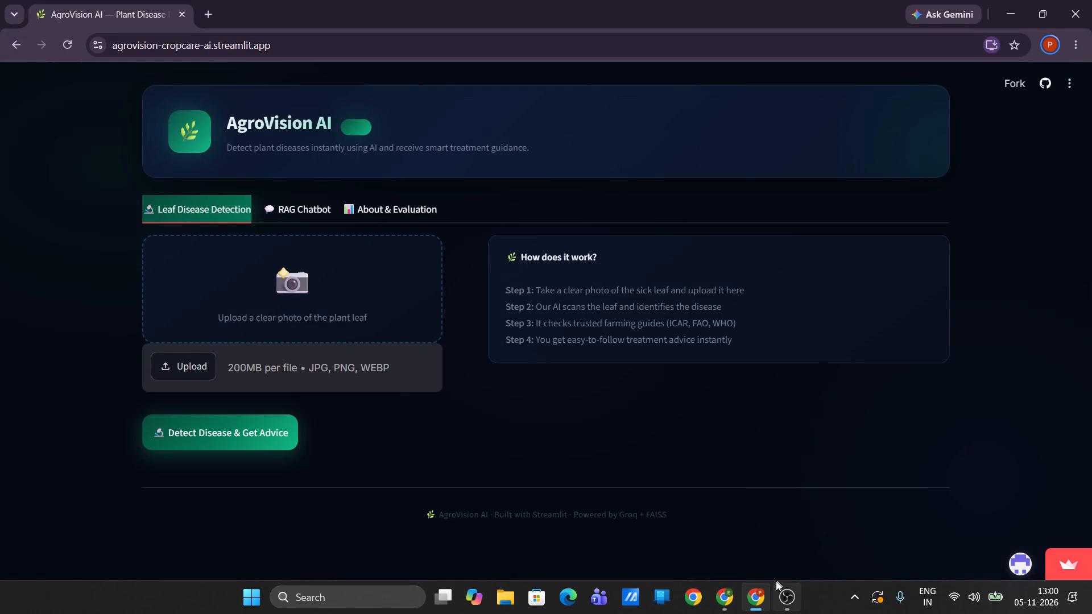
click(776, 581)
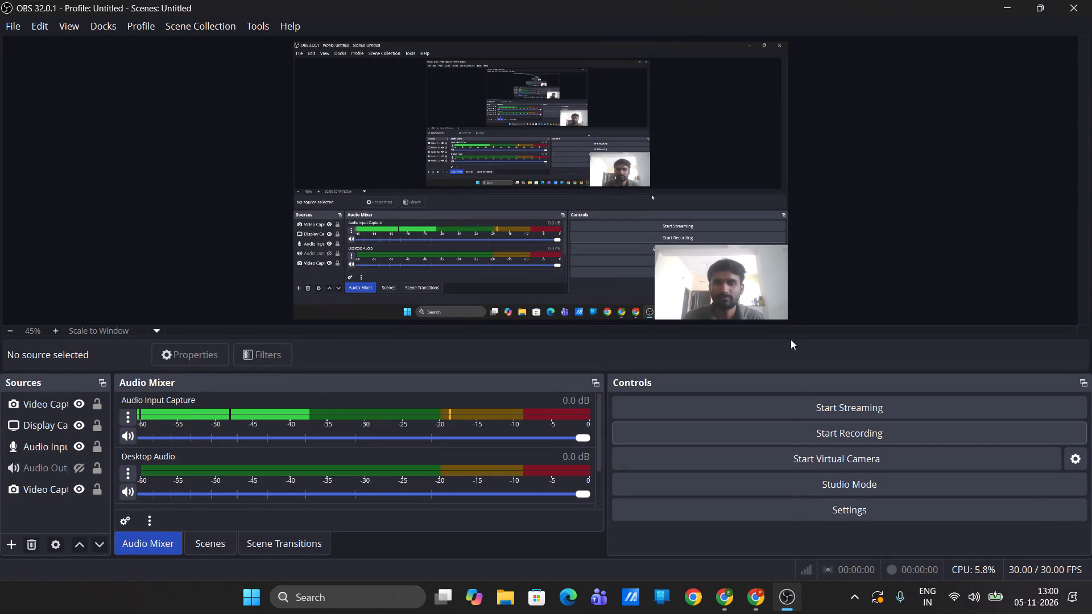
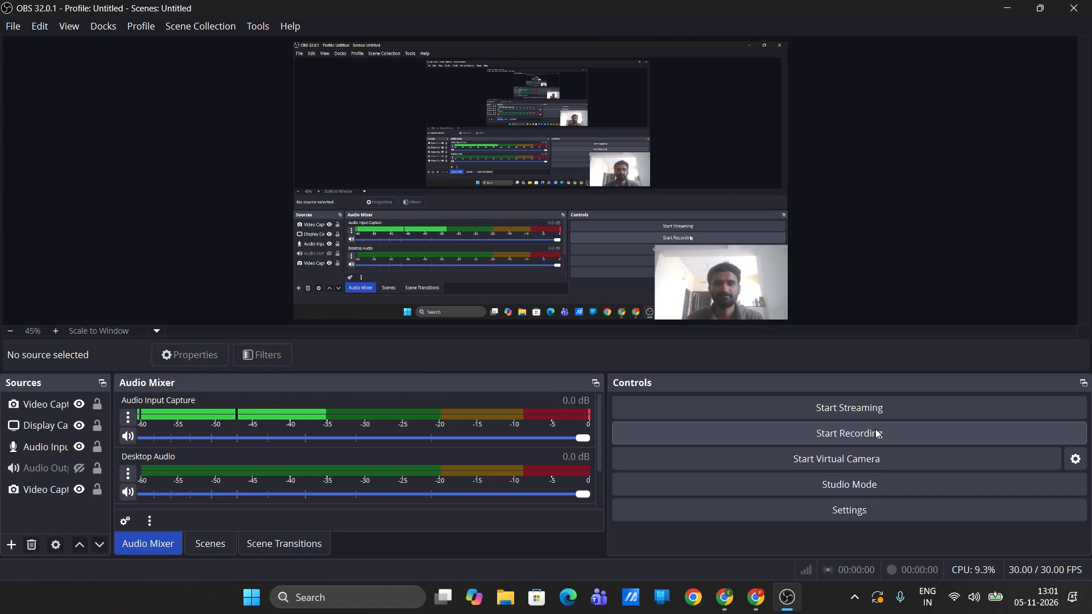
Start a new screen and webcam recording in OBS Studio.
click(875, 429)
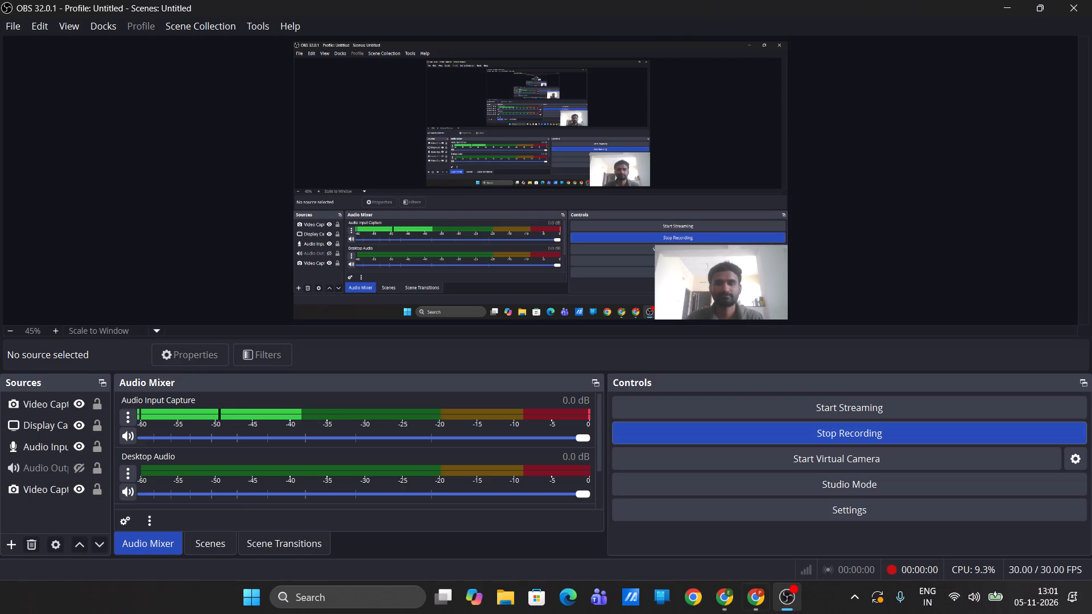
Switch to the AgroVision AI page in Google Chrome and present its Leaf Disease Detection section for the recording.
click(746, 612)
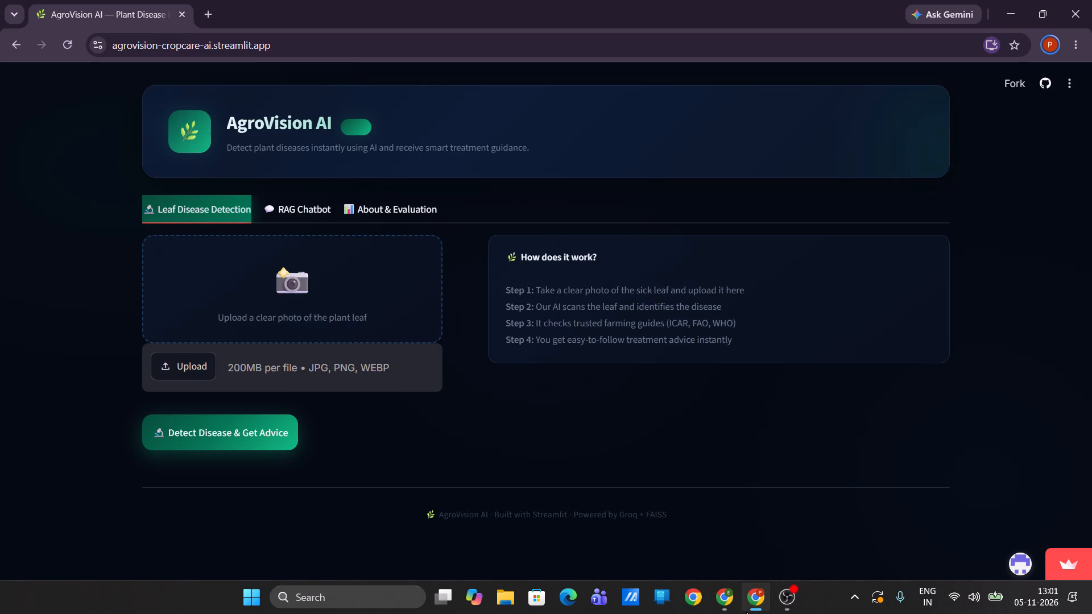
click(721, 271)
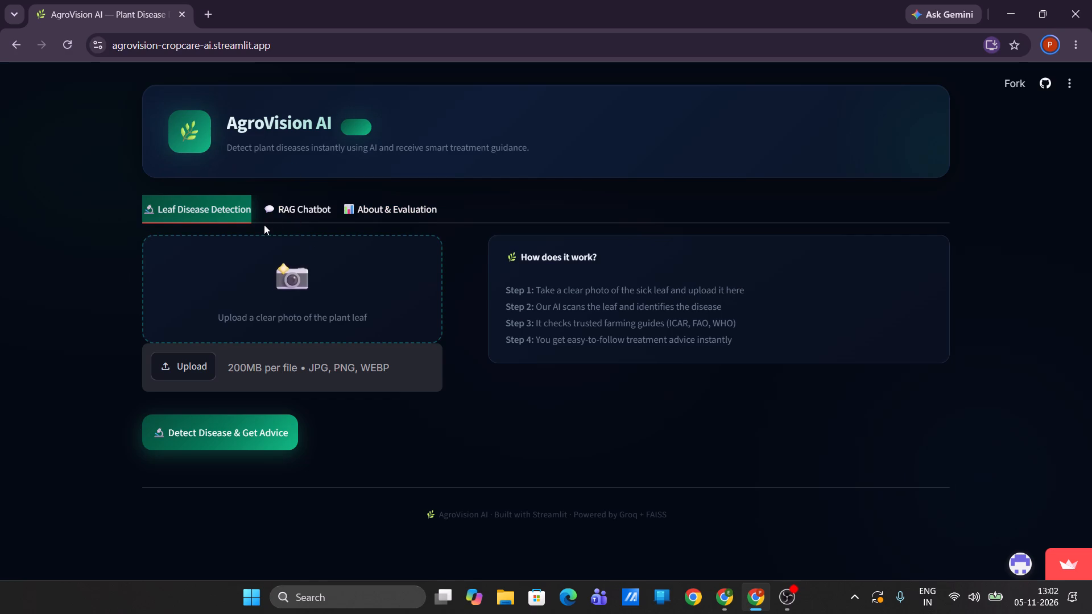
click(166, 207)
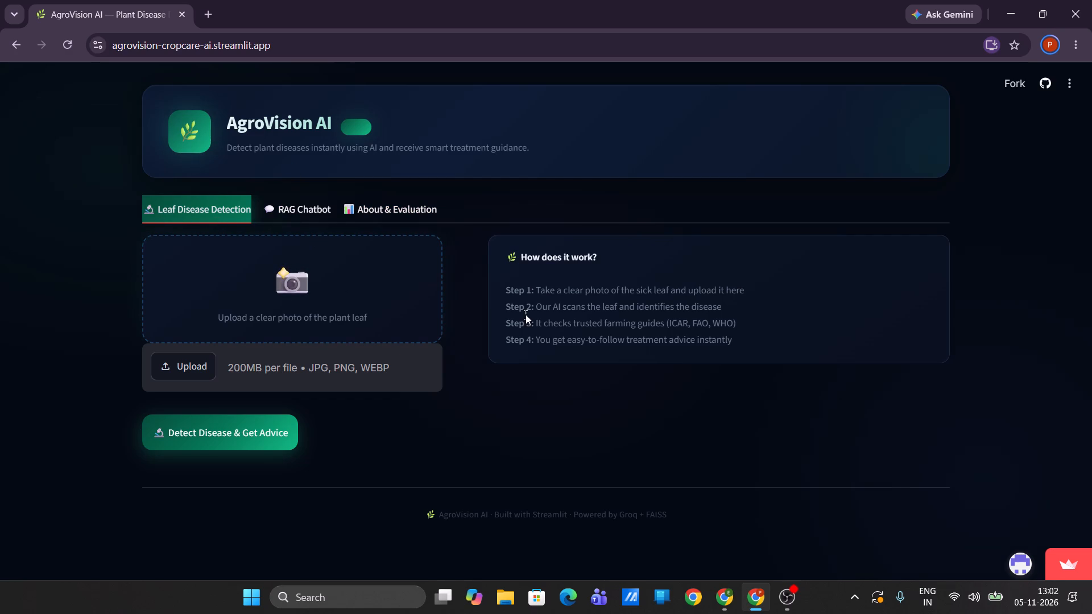
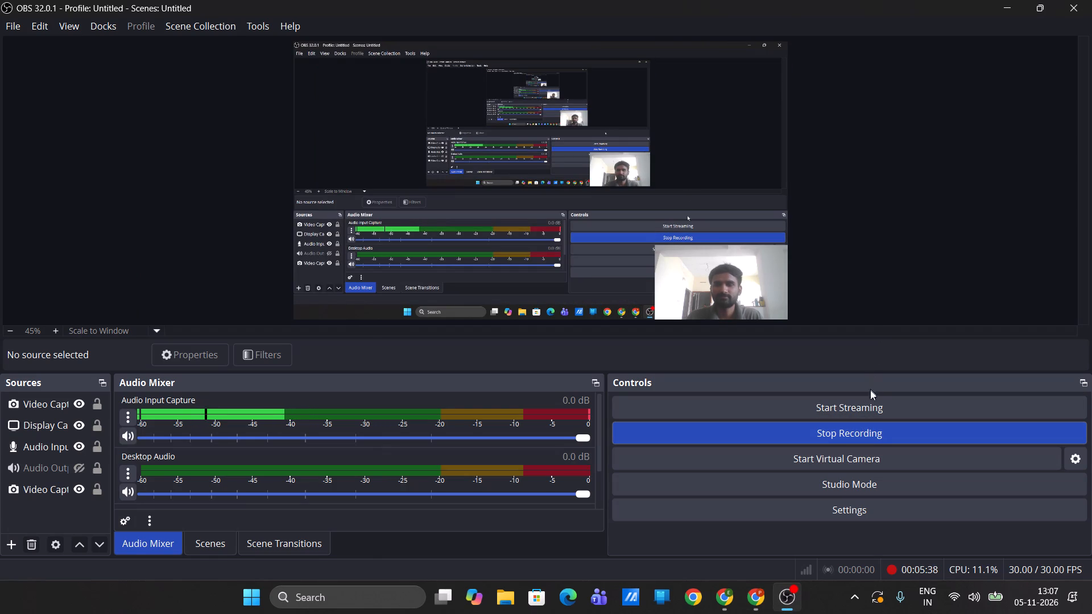
click(871, 437)
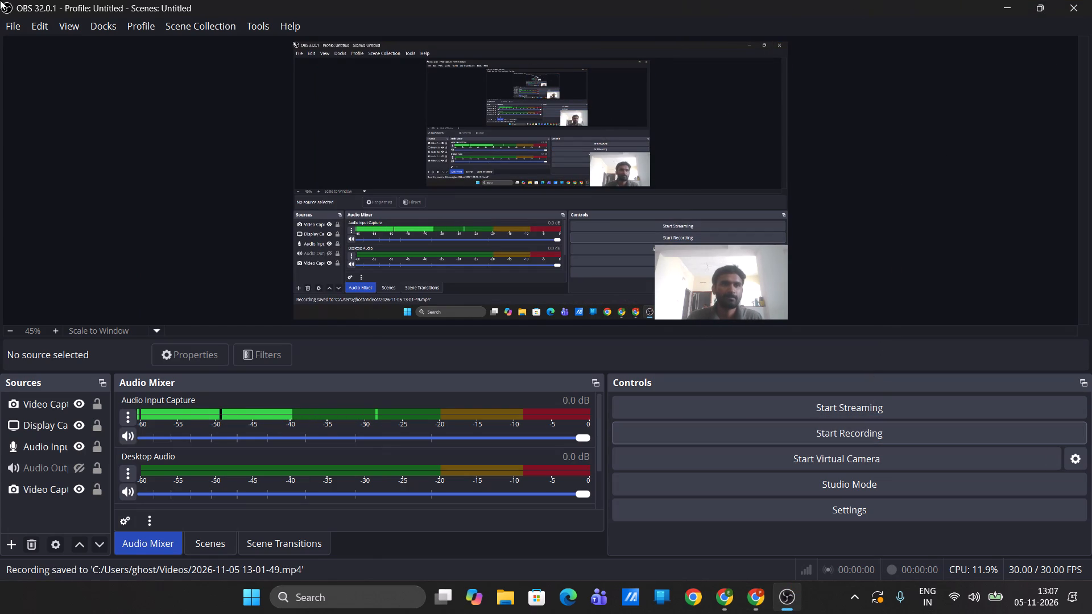
click(11, 32)
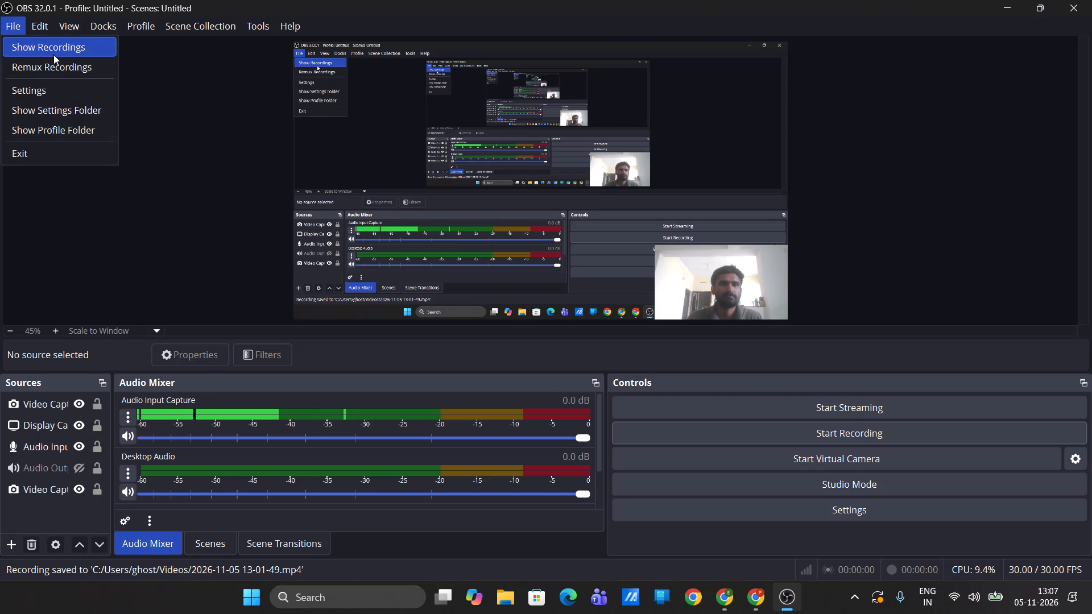
click(64, 51)
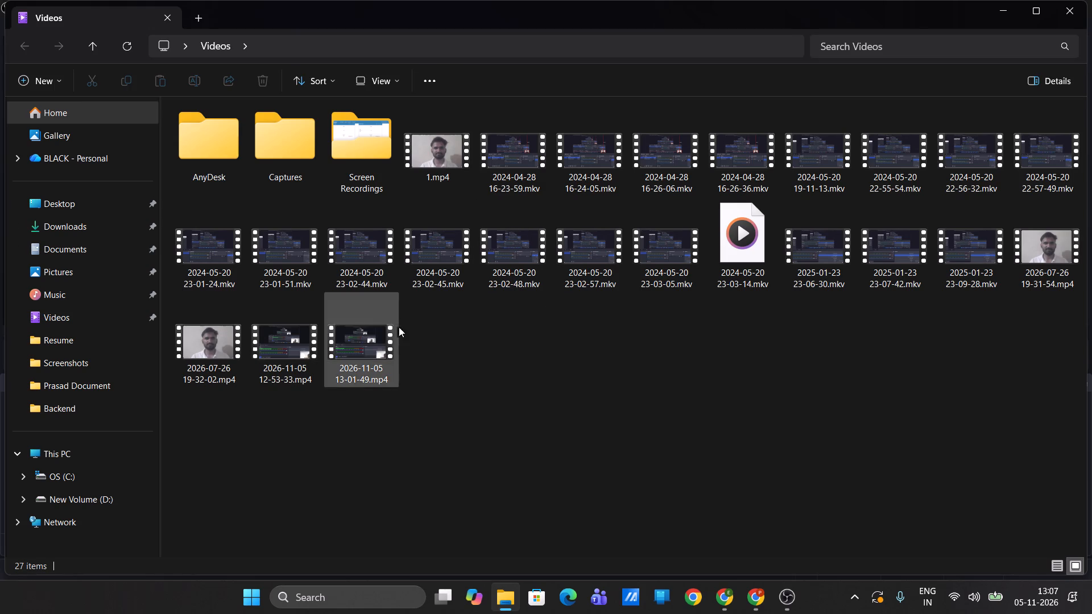
double_click(384, 334)
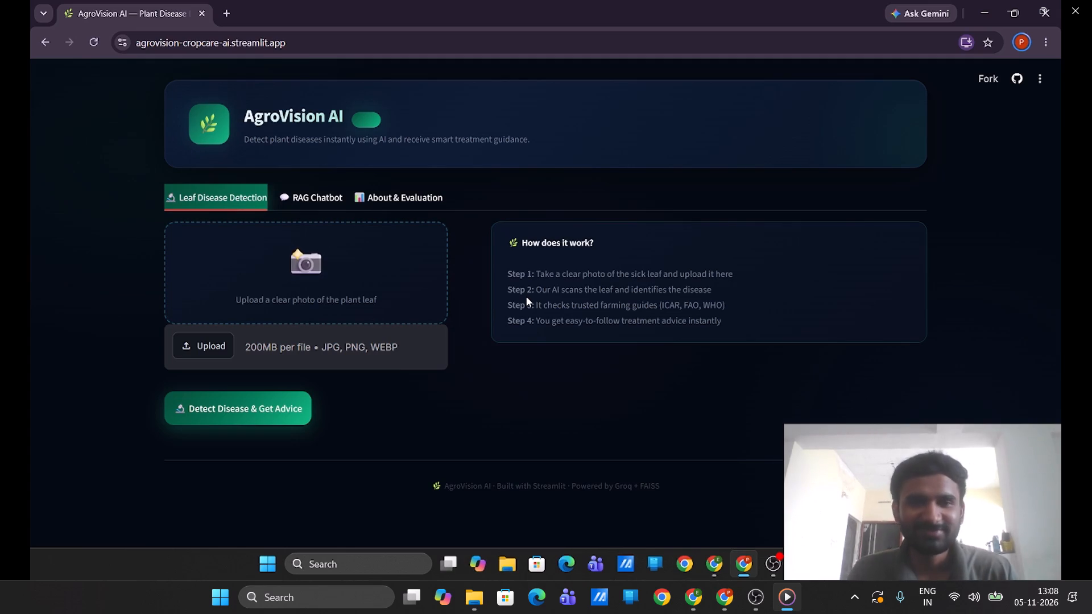
Review the recording around 0:30 to 0:38, replaying and pausing at the Leaf Disease Detection introduction.
key(space)
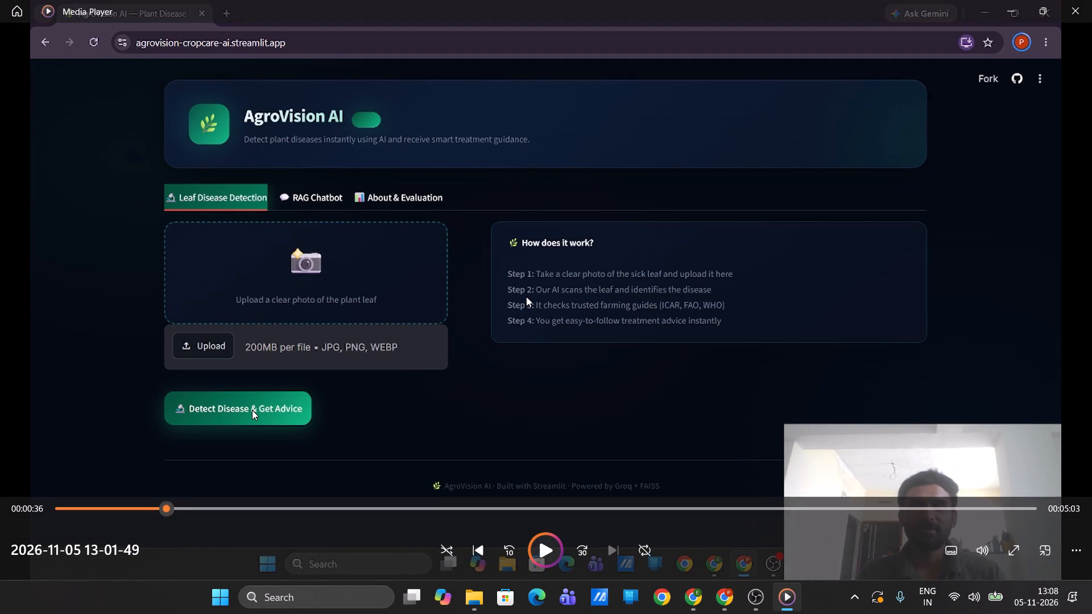
key(Left)
key(Left)
key(Left)
click(157, 510)
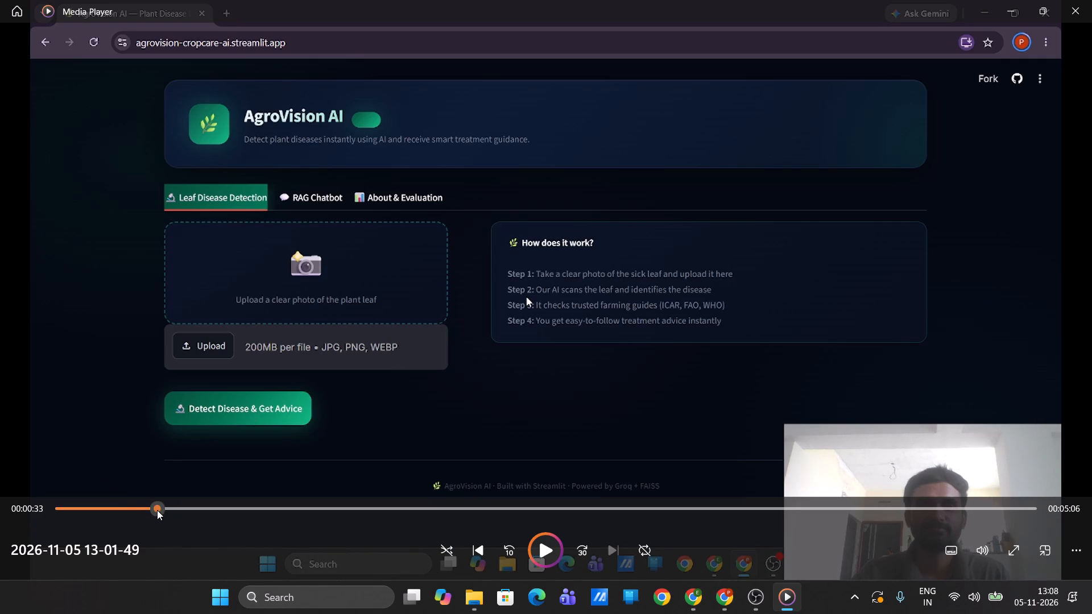
key(space)
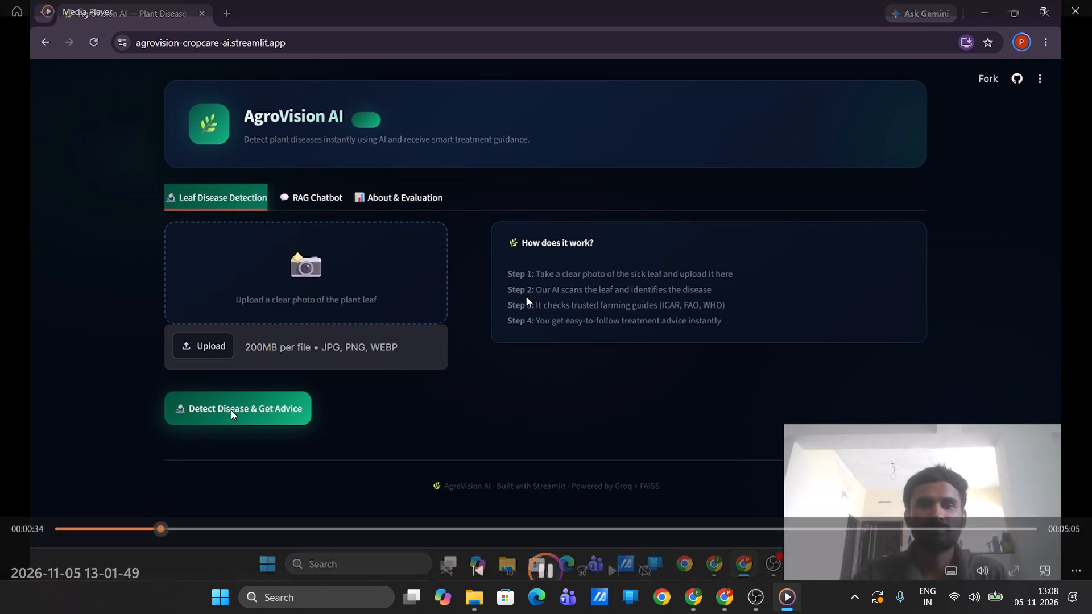
key(space)
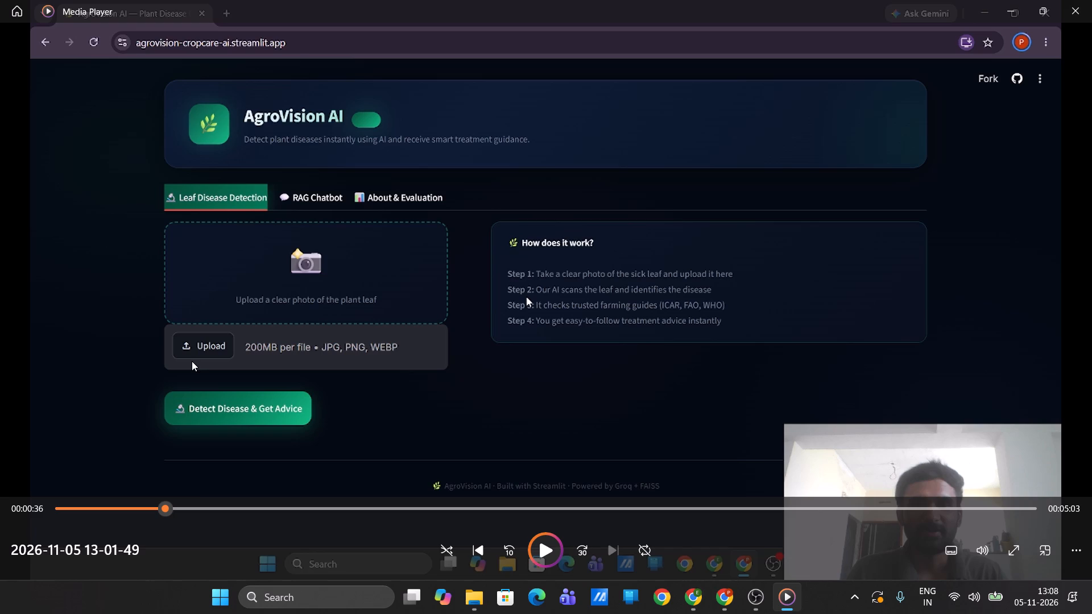
click(147, 513)
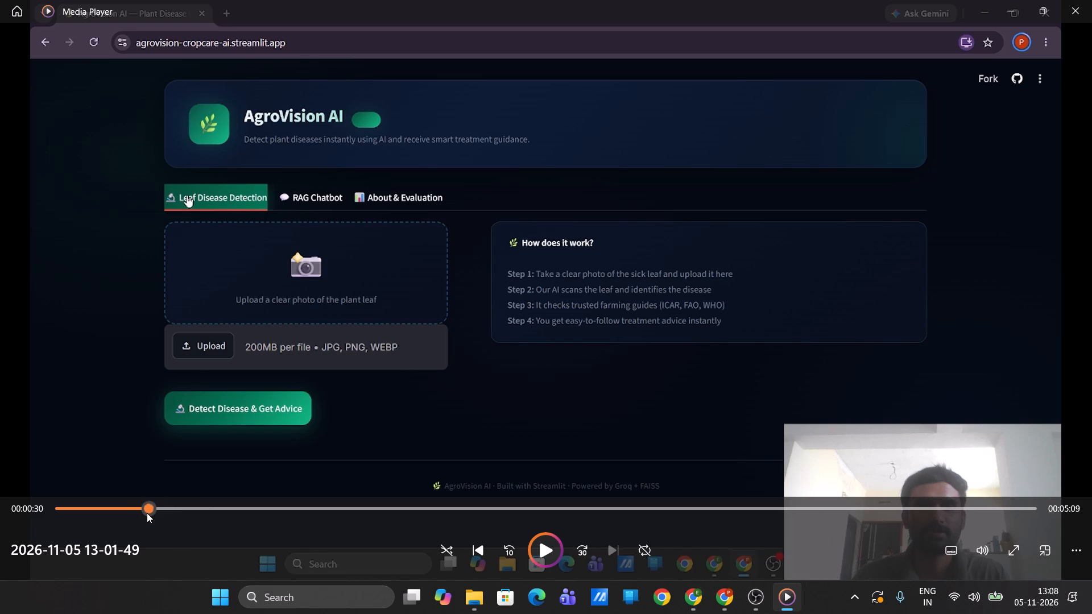
key(space)
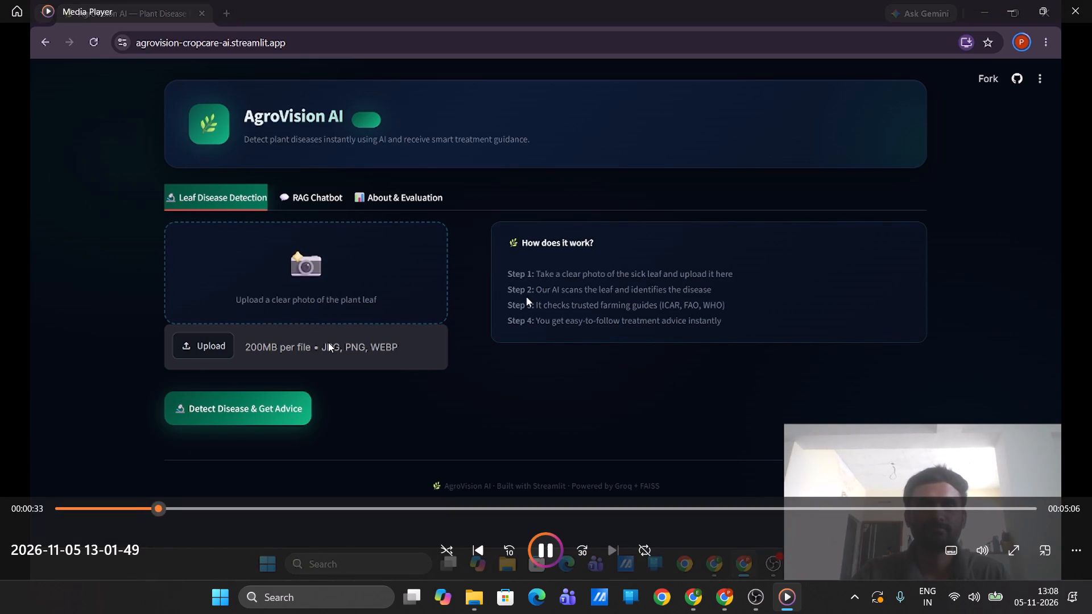
key(space)
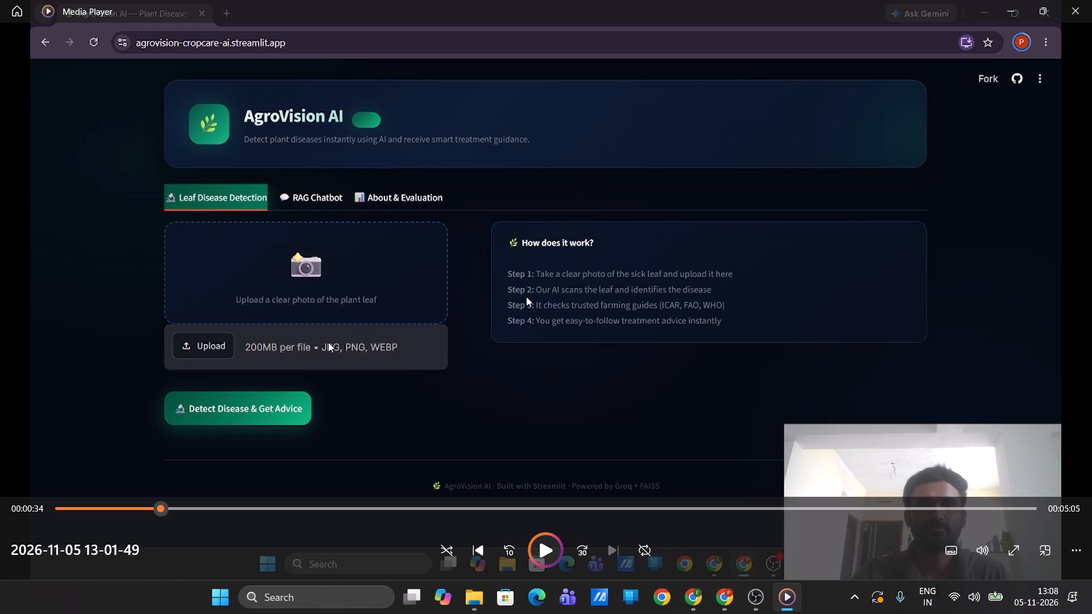
key(space)
key(space)
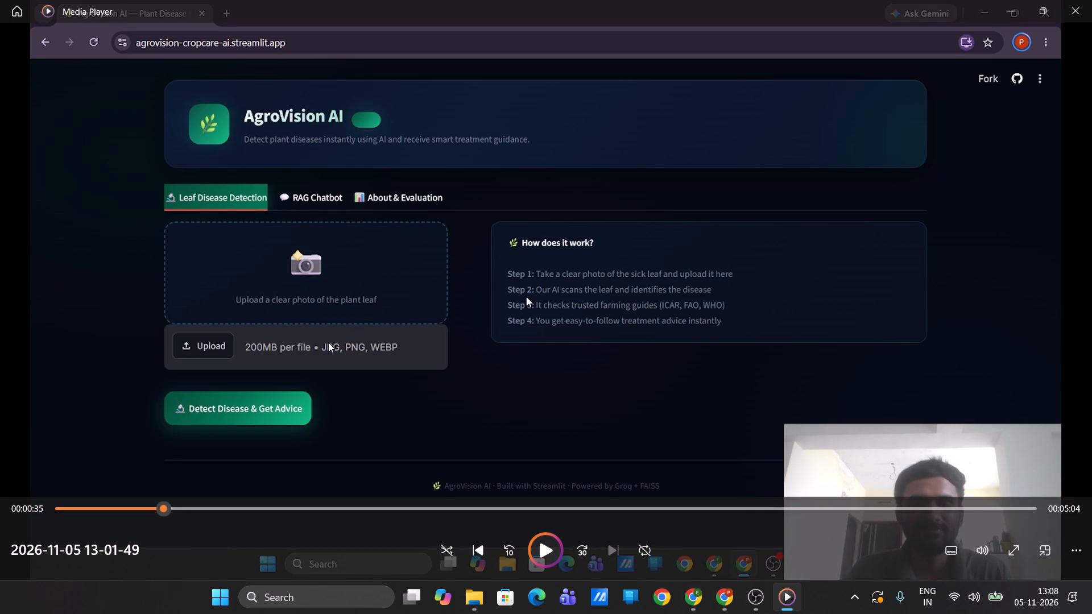
key(space)
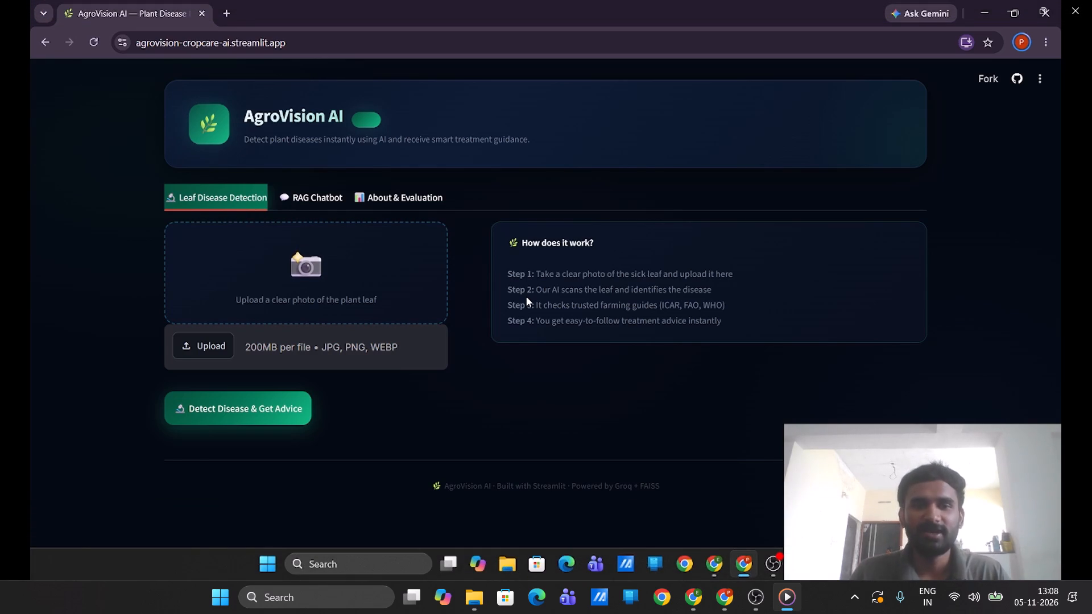
key(space)
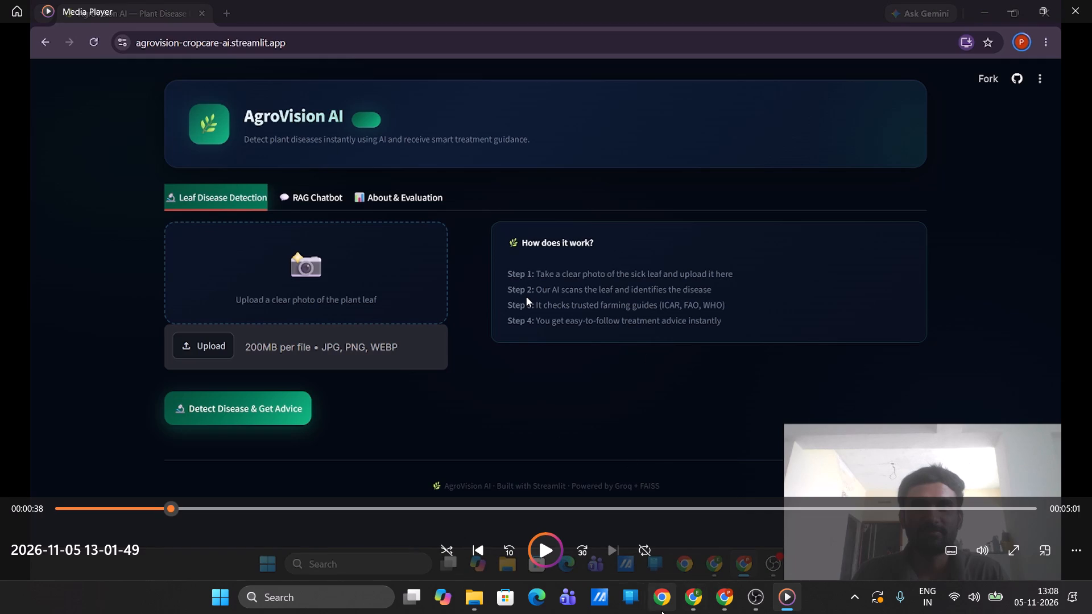
Search Windows for "clip" and launch Microsoft Clipchamp.
click(350, 600)
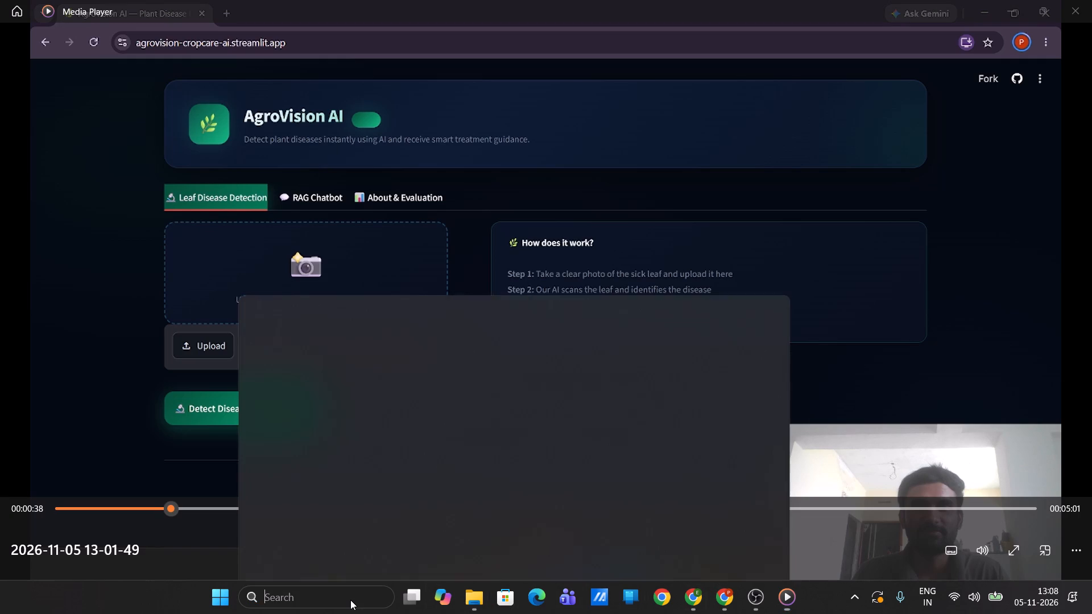
text(clip)
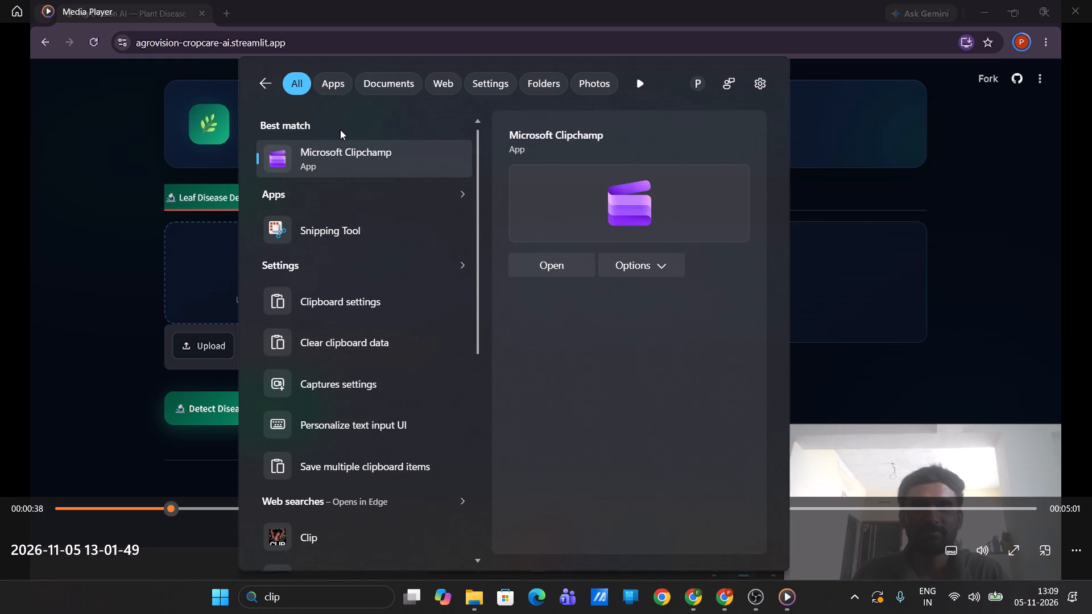
click(338, 159)
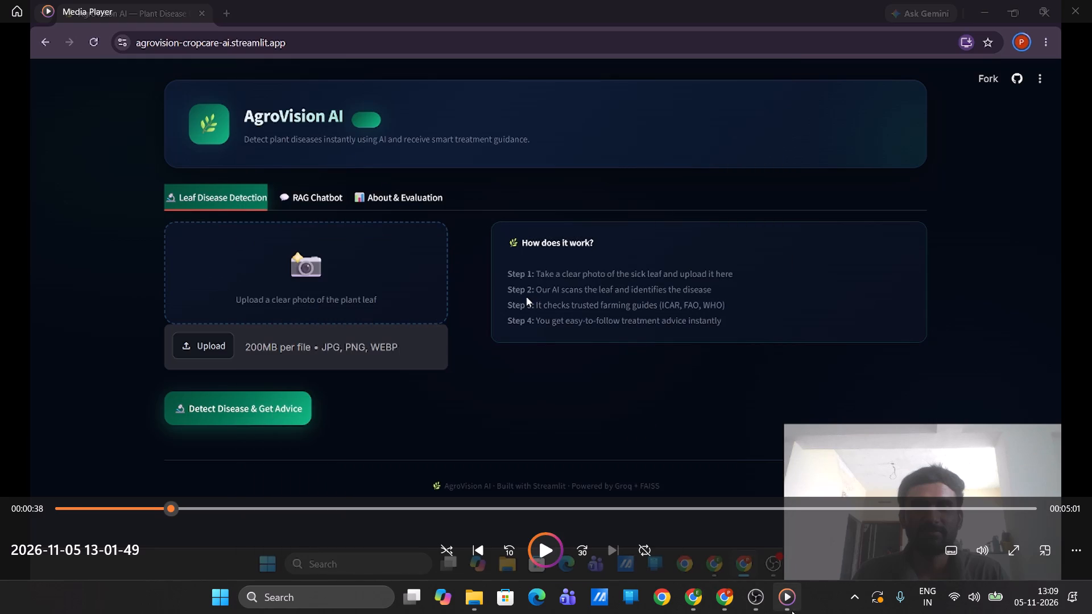
Bring up OBS Studio and close it.
click(756, 613)
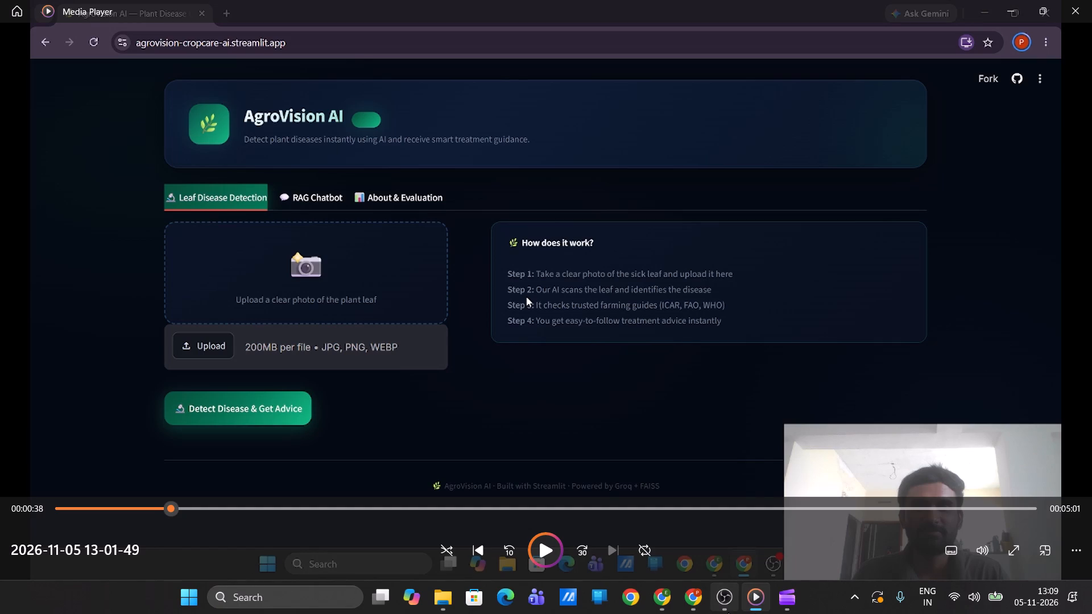
click(727, 612)
click(1088, 4)
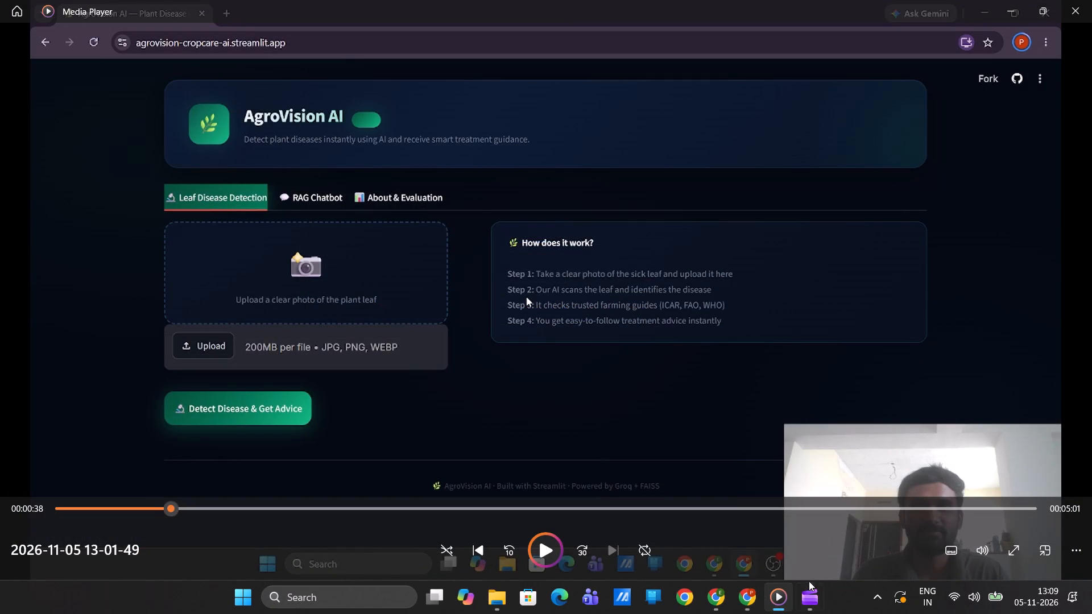
Switch to Clipchamp and go through its what's-new introduction to reach the home page.
click(811, 590)
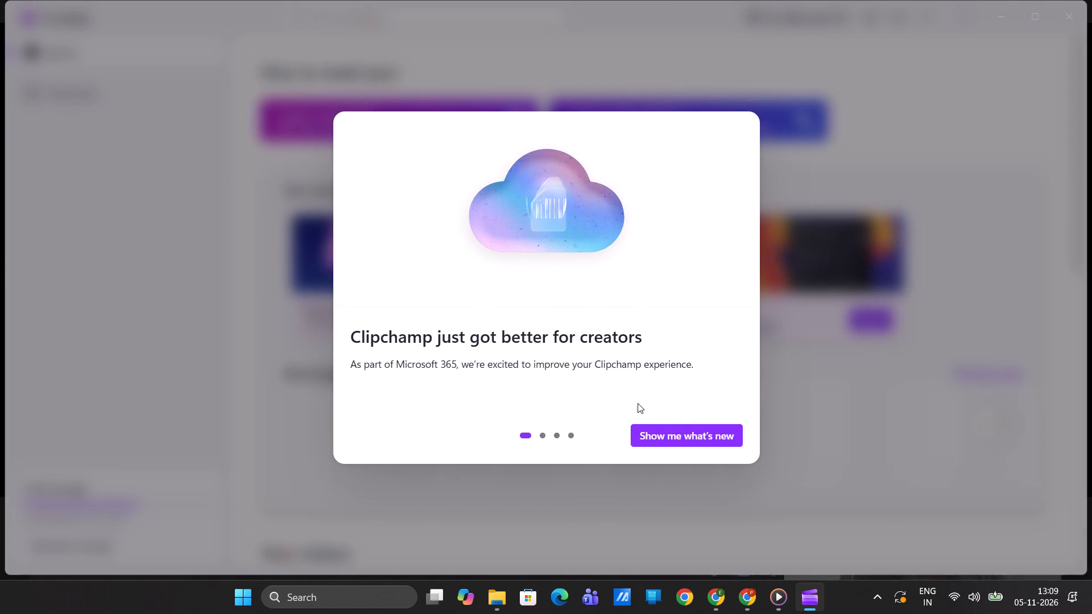
click(705, 434)
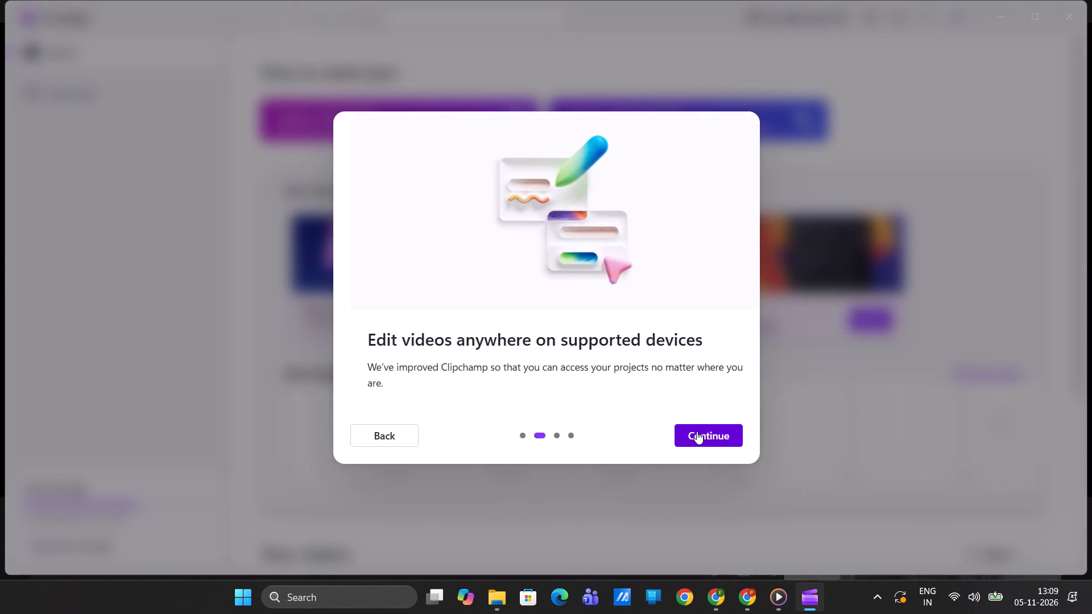
triple_click(697, 432)
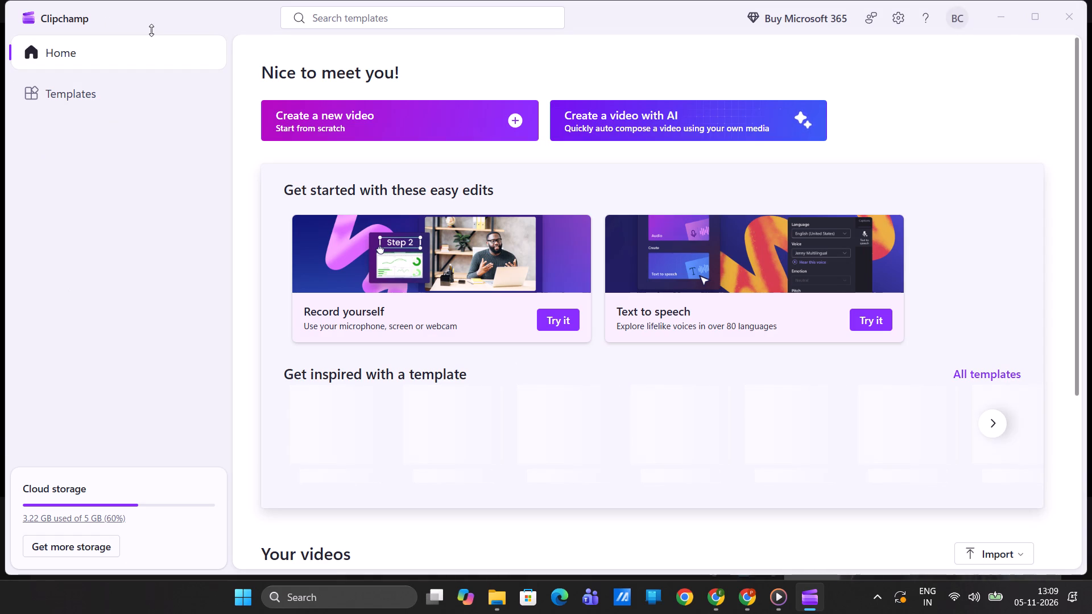
Start an import in the Your videos section and browse to the Downloads folder for the file.
click(1004, 549)
click(1016, 496)
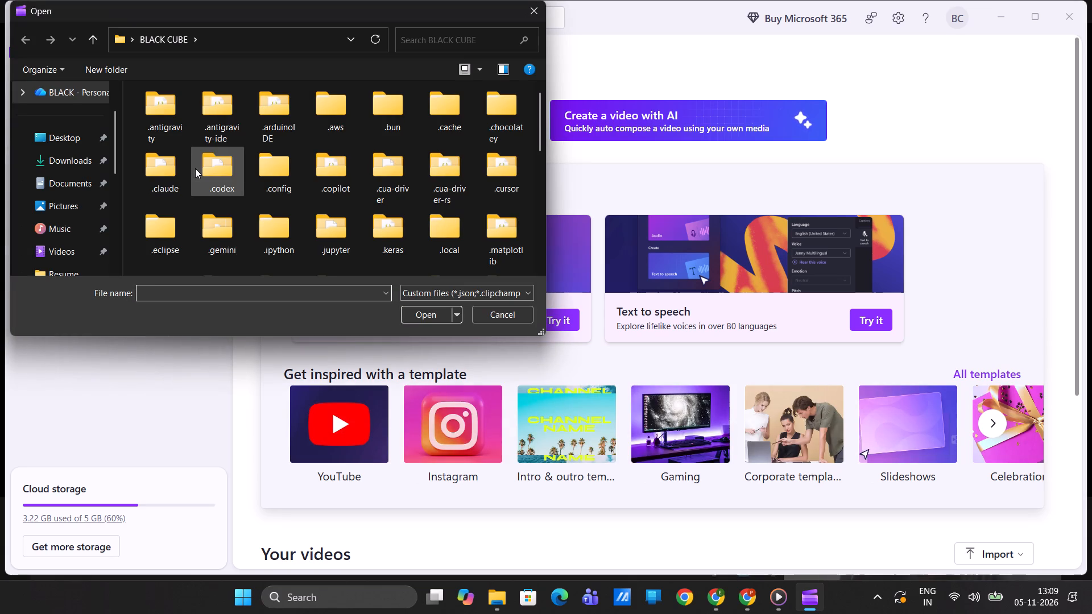
click(53, 160)
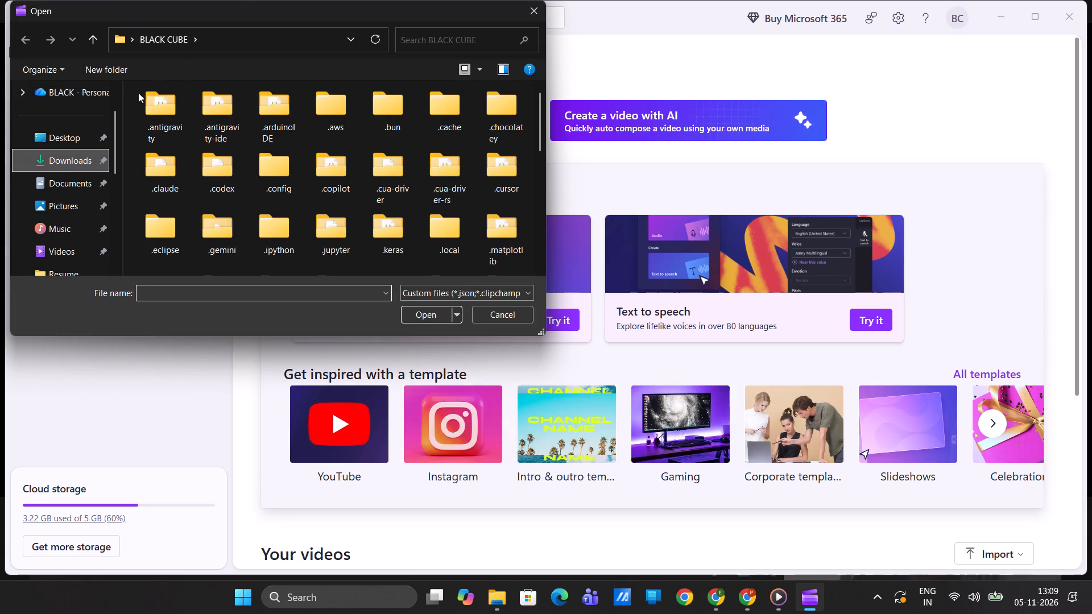
drag(250, 9, 243, 6)
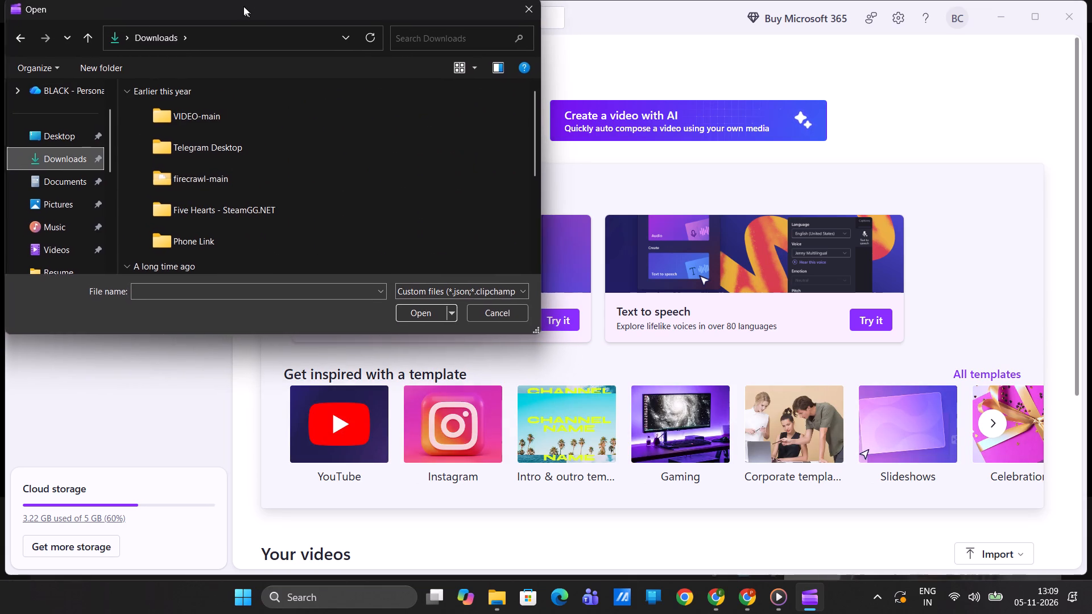
drag(243, 6, 241, 9)
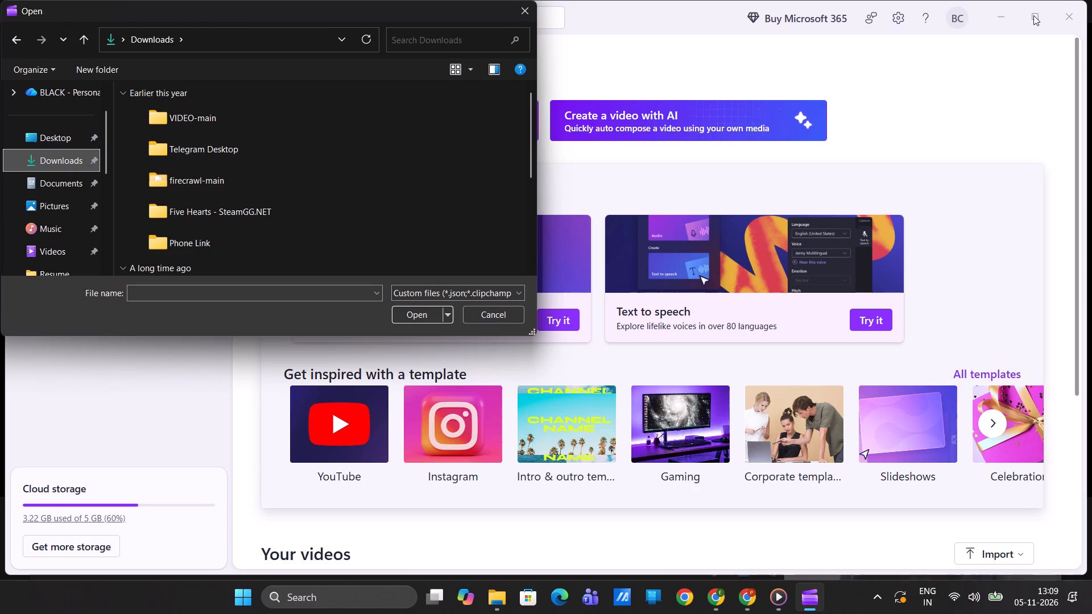
click(1035, 15)
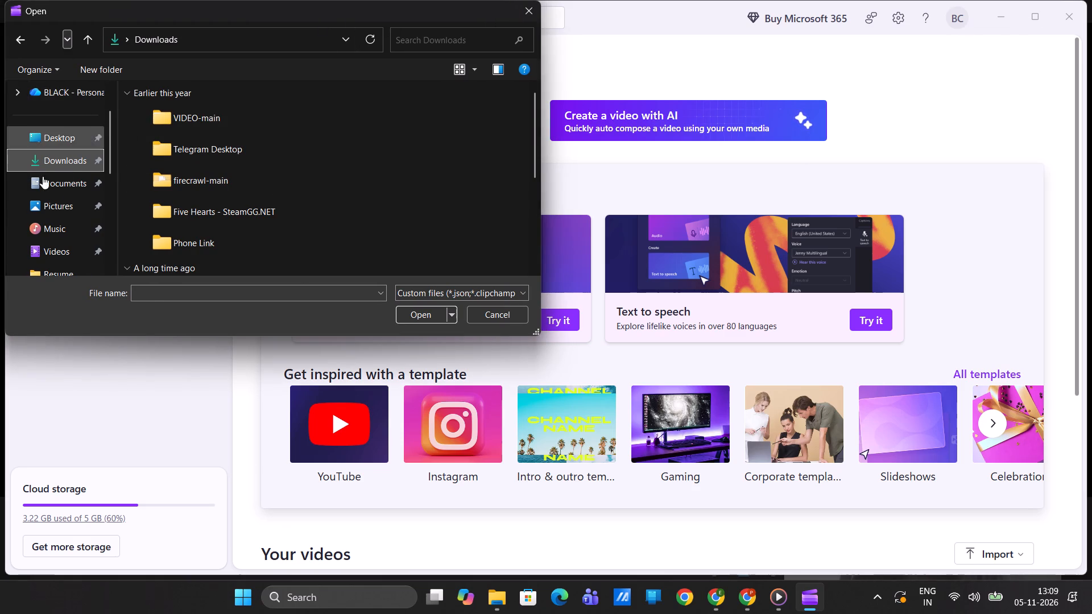
Change the import location to the Videos folder.
scroll(62, 208, down, 2)
scroll(62, 208, up, 2)
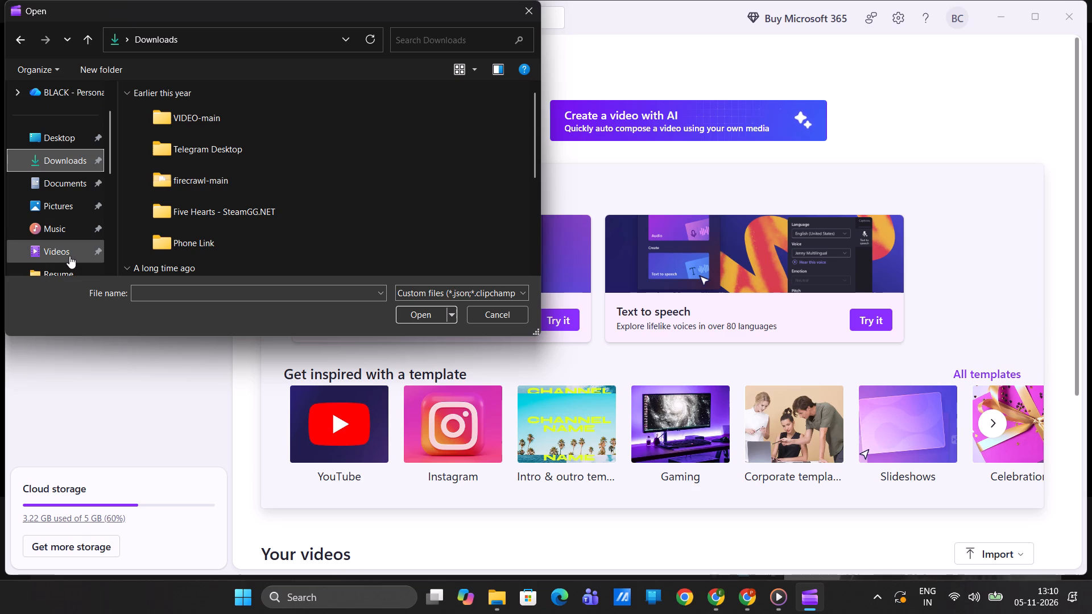
scroll(73, 225, up, 2)
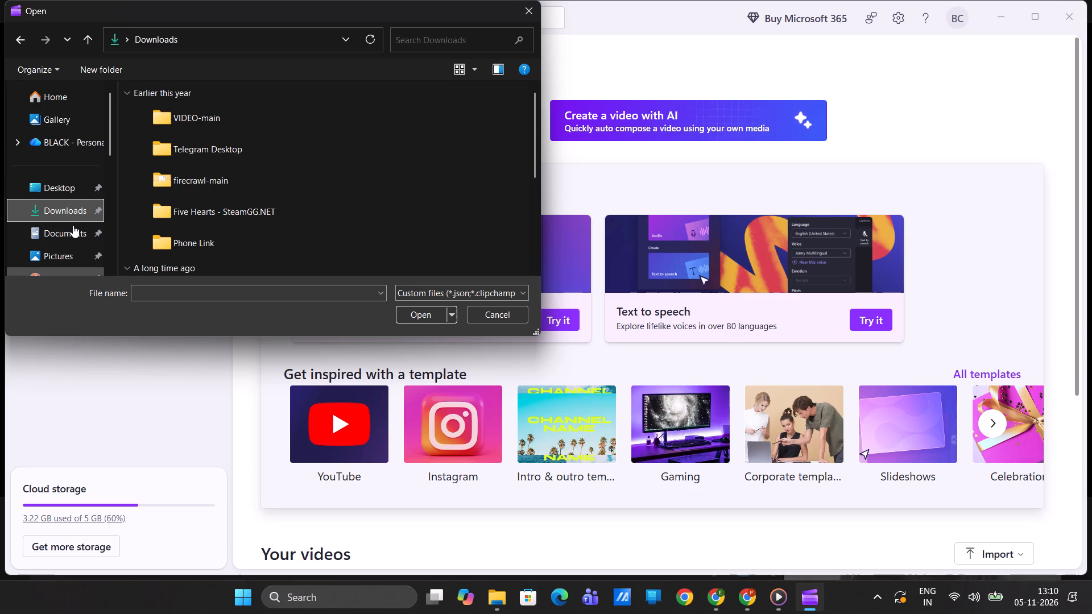
scroll(73, 225, up, 3)
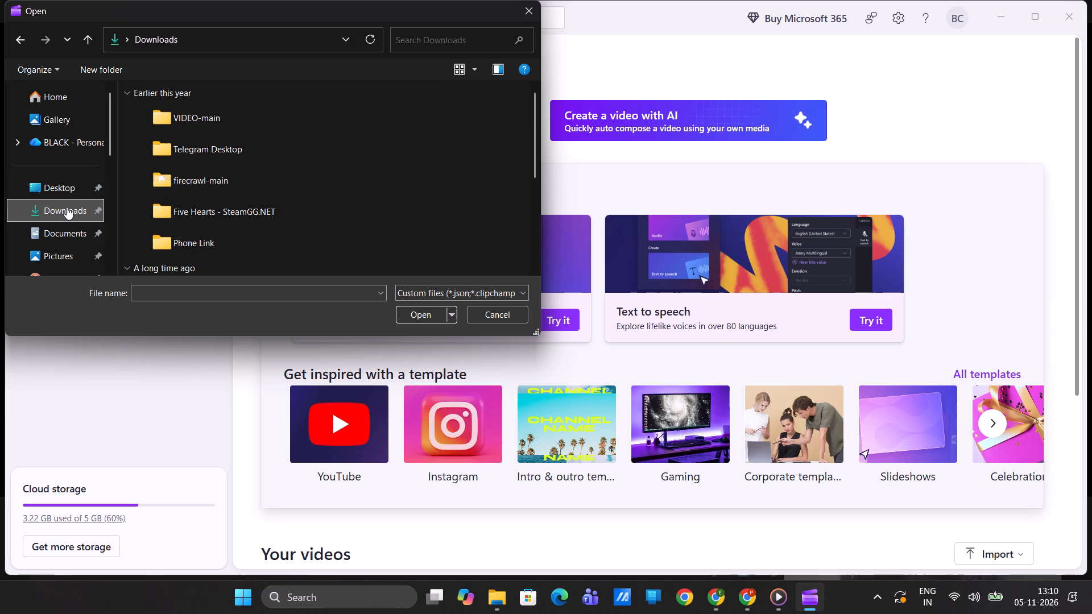
scroll(67, 207, down, 3)
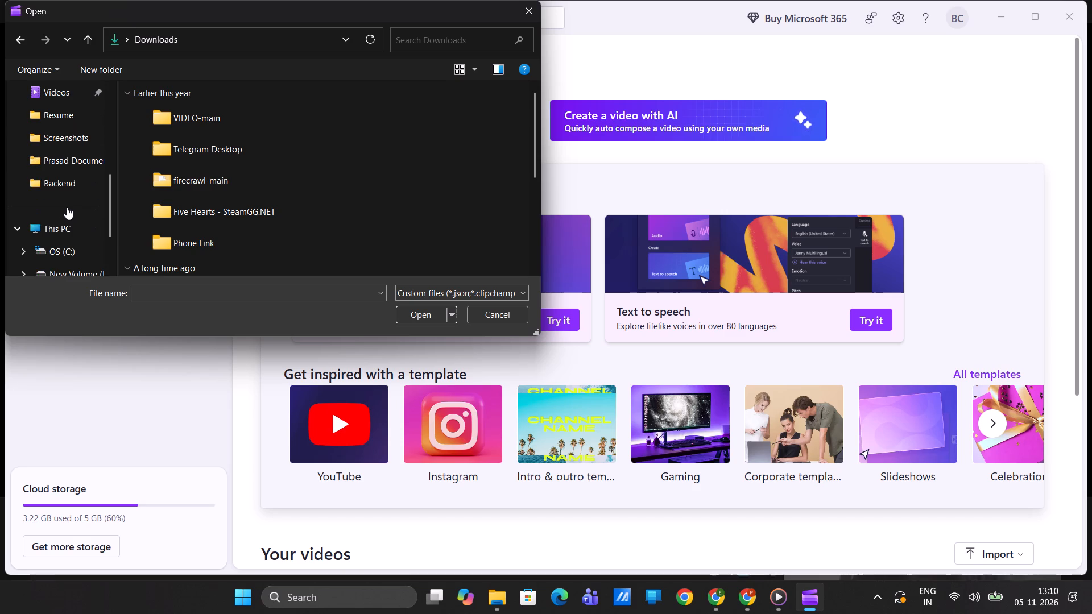
scroll(67, 207, up, 1)
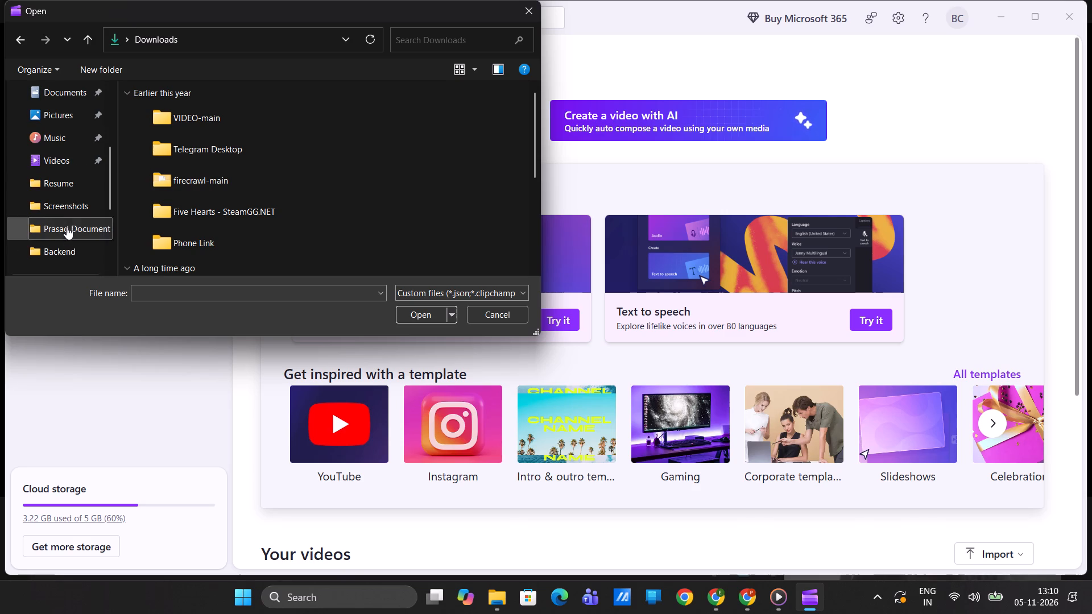
scroll(76, 182, up, 3)
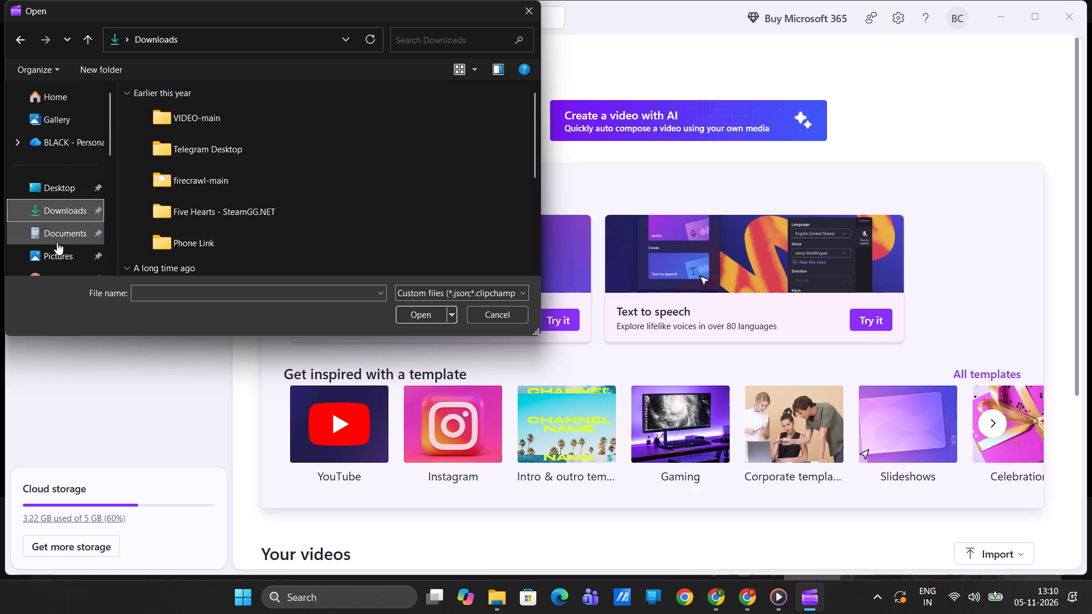
scroll(57, 242, down, 1)
click(56, 222)
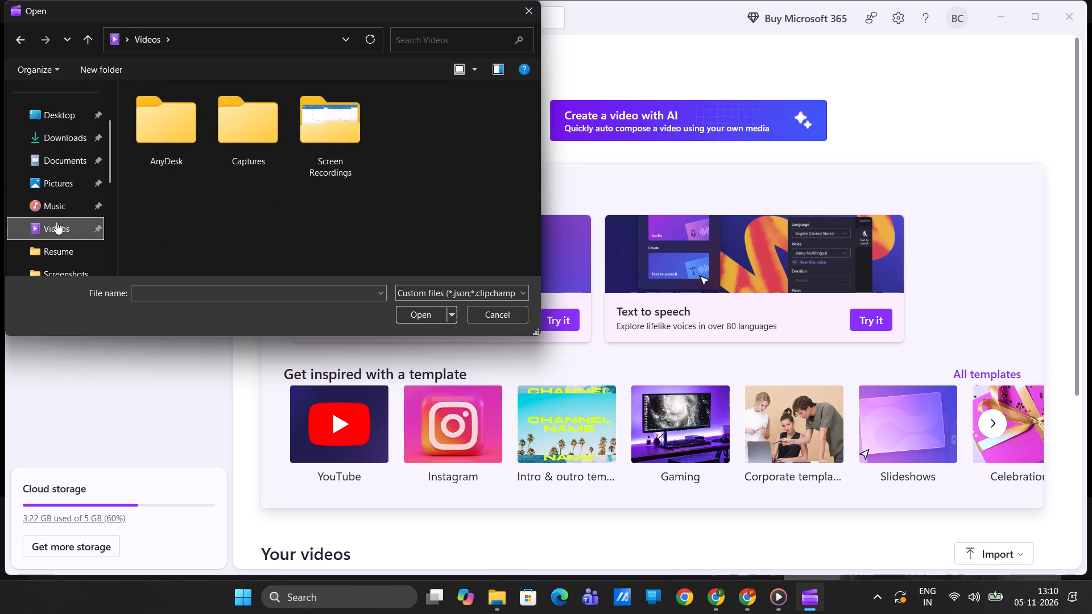
Check the Screen Recordings, AnyDesk and Captures subfolders of Videos for the recording to import, ending back in Videos.
double_click(315, 119)
scroll(261, 216, down, 6)
scroll(261, 216, up, 5)
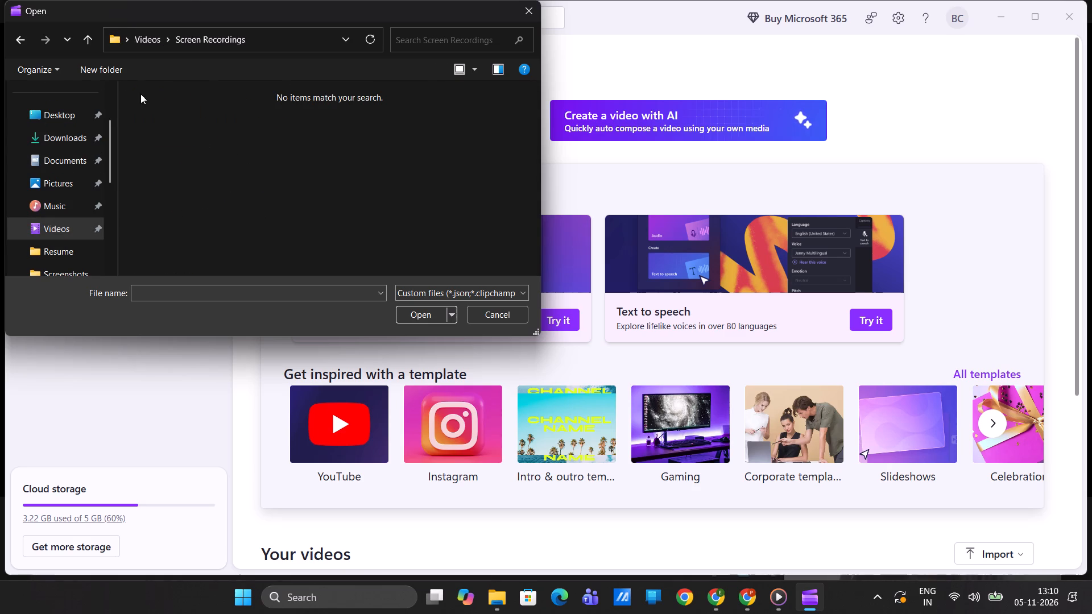
click(150, 49)
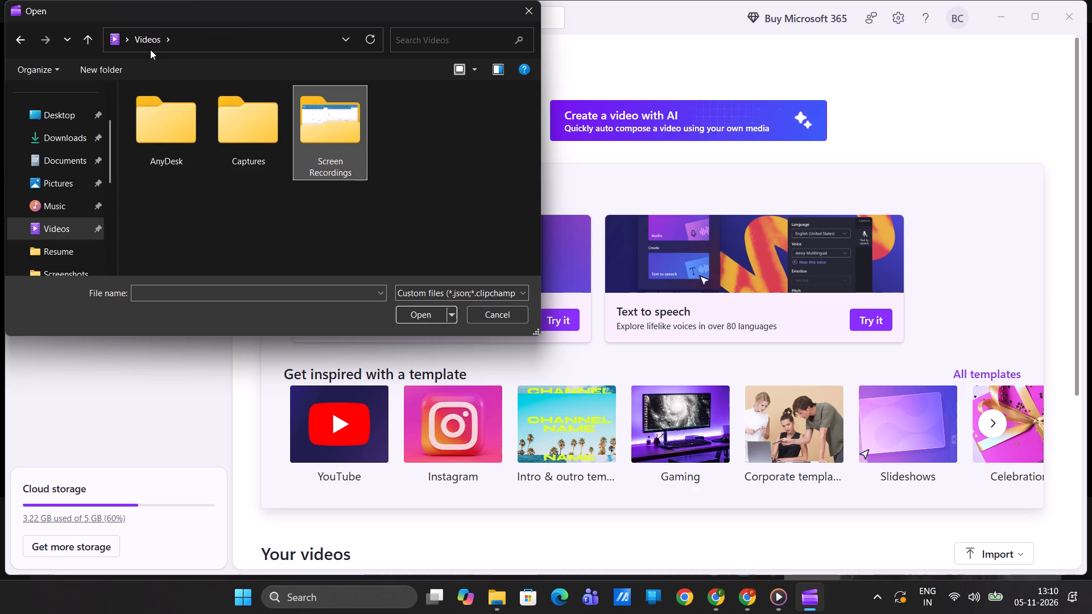
double_click(176, 143)
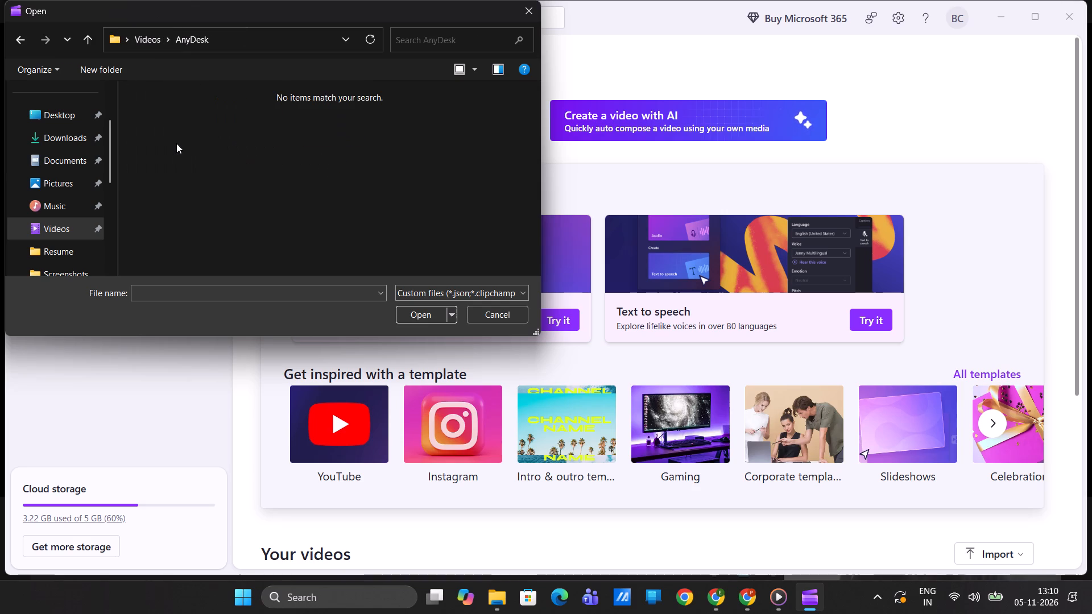
click(16, 43)
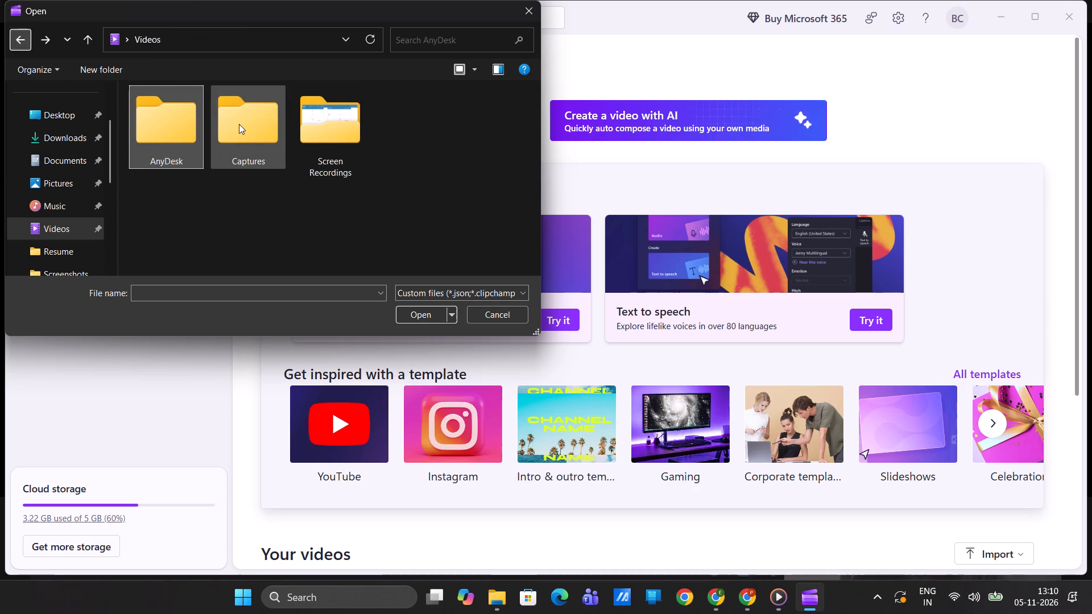
double_click(241, 125)
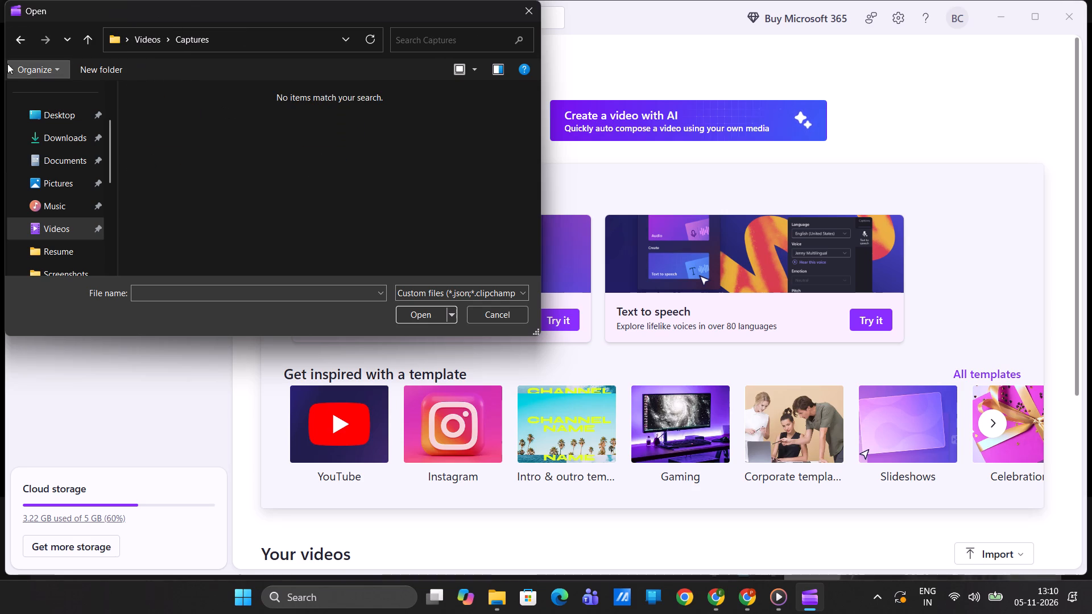
click(14, 36)
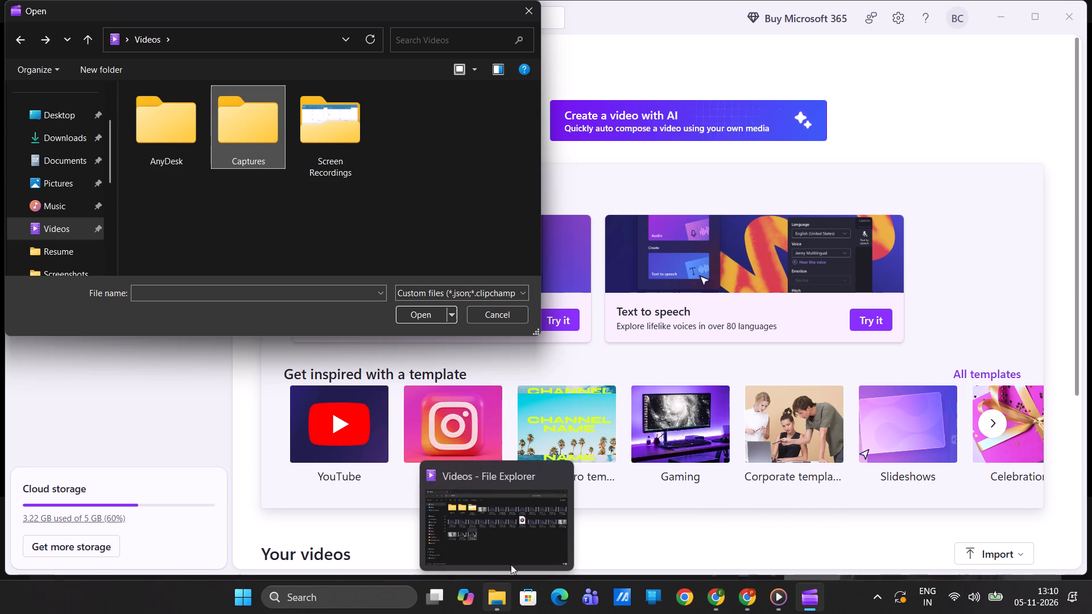
click(511, 544)
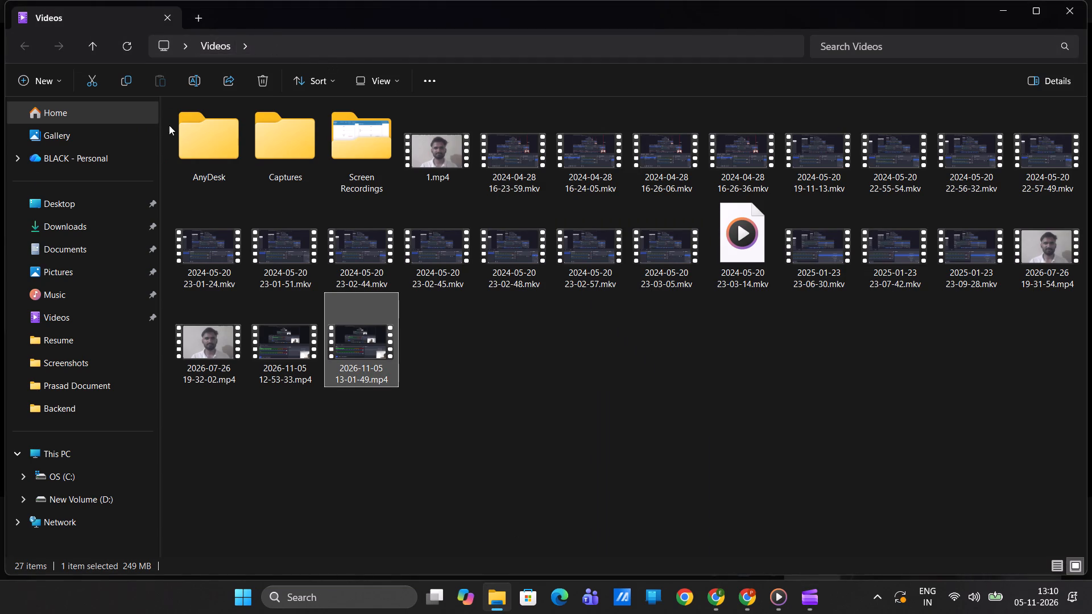
click(315, 39)
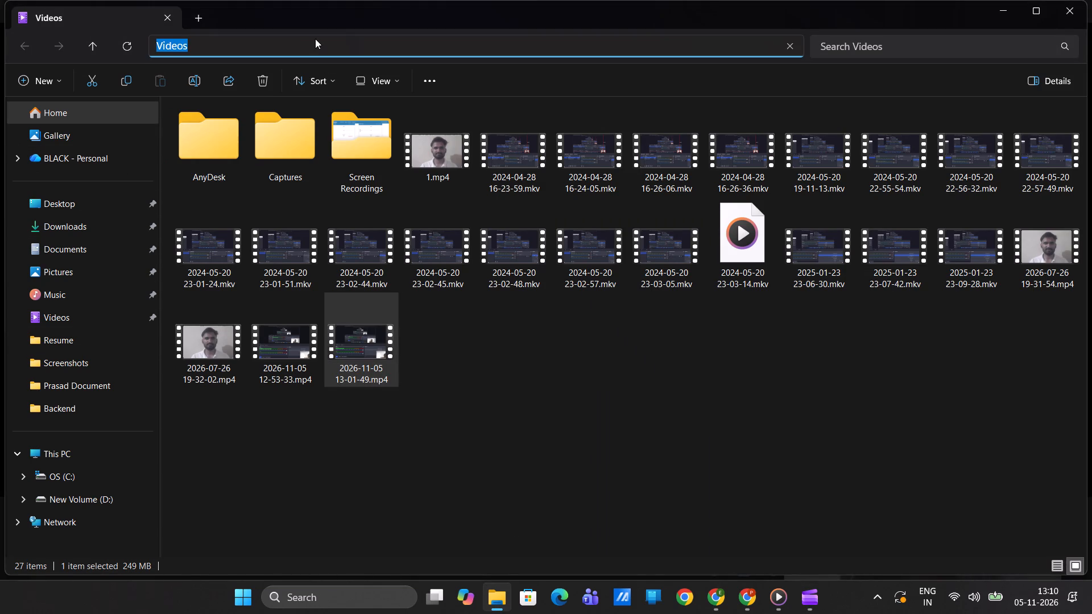
click(318, 45)
click(497, 436)
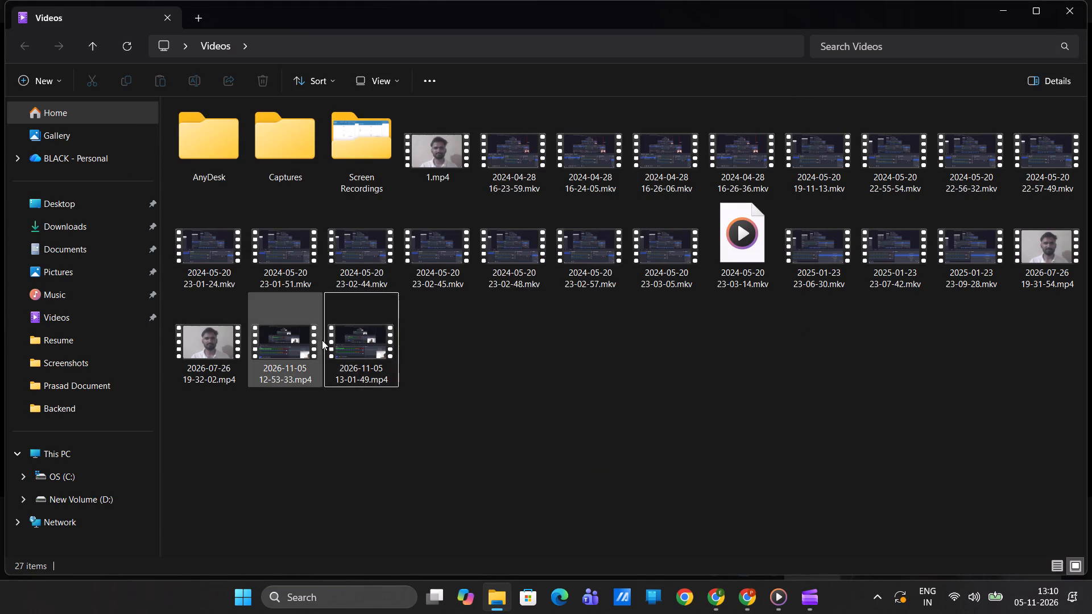
click(396, 341)
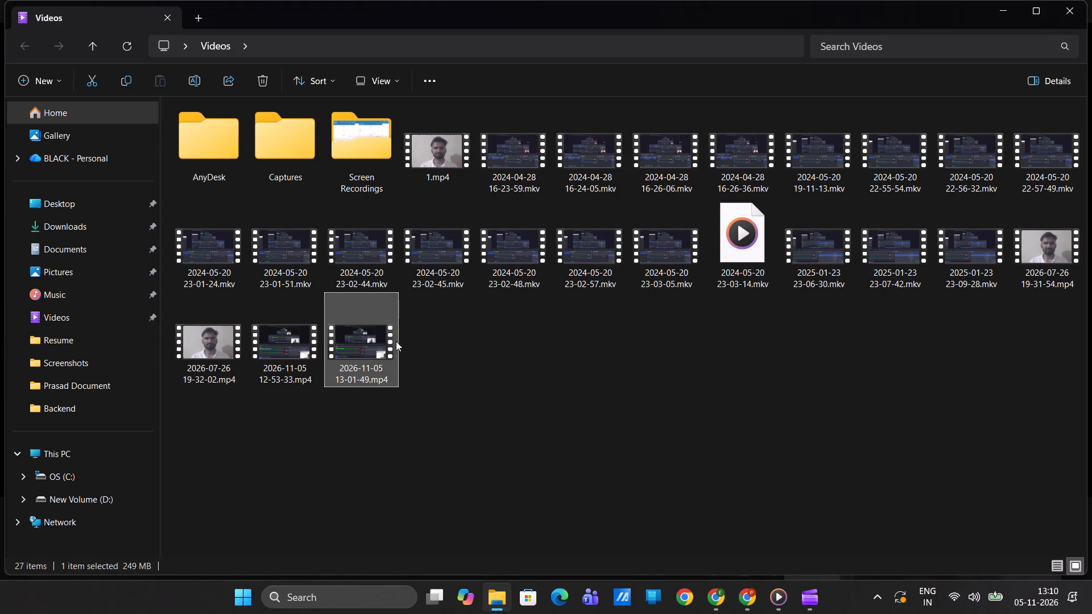
key(ctrl+c)
click(379, 334)
key(ctrl+c)
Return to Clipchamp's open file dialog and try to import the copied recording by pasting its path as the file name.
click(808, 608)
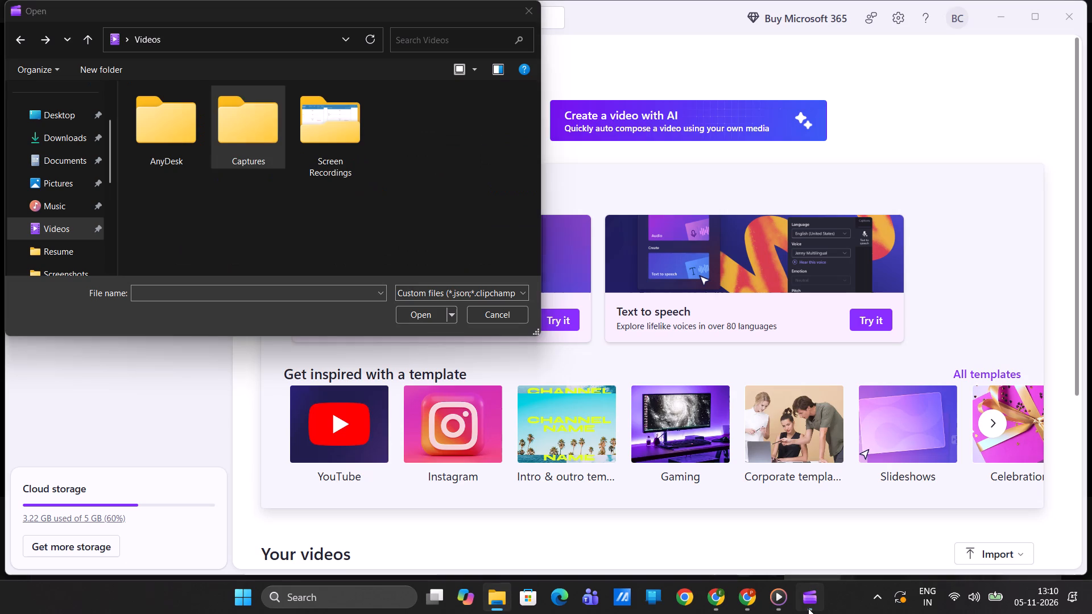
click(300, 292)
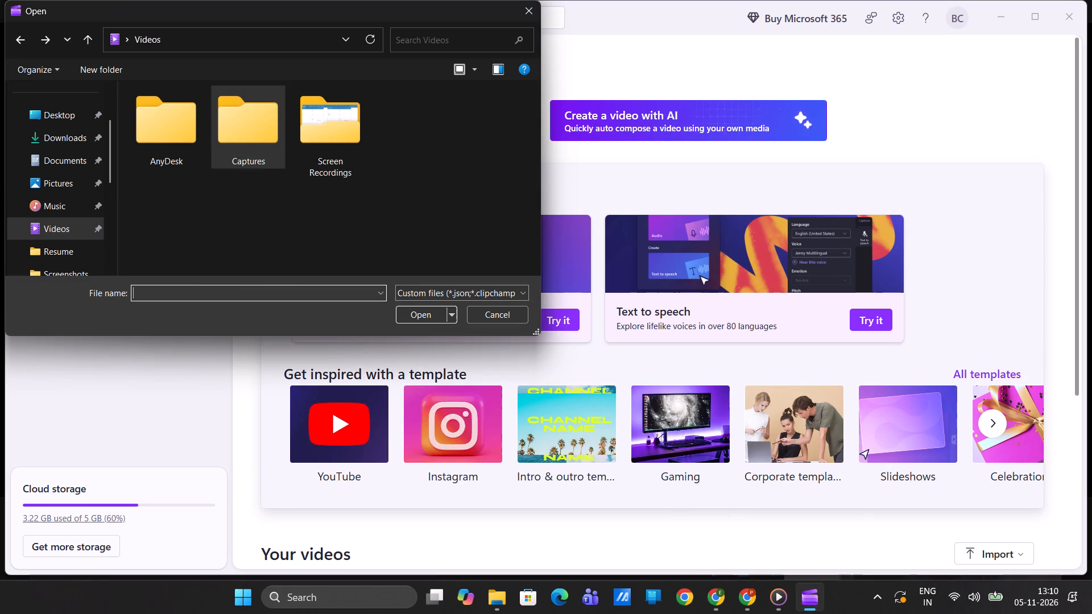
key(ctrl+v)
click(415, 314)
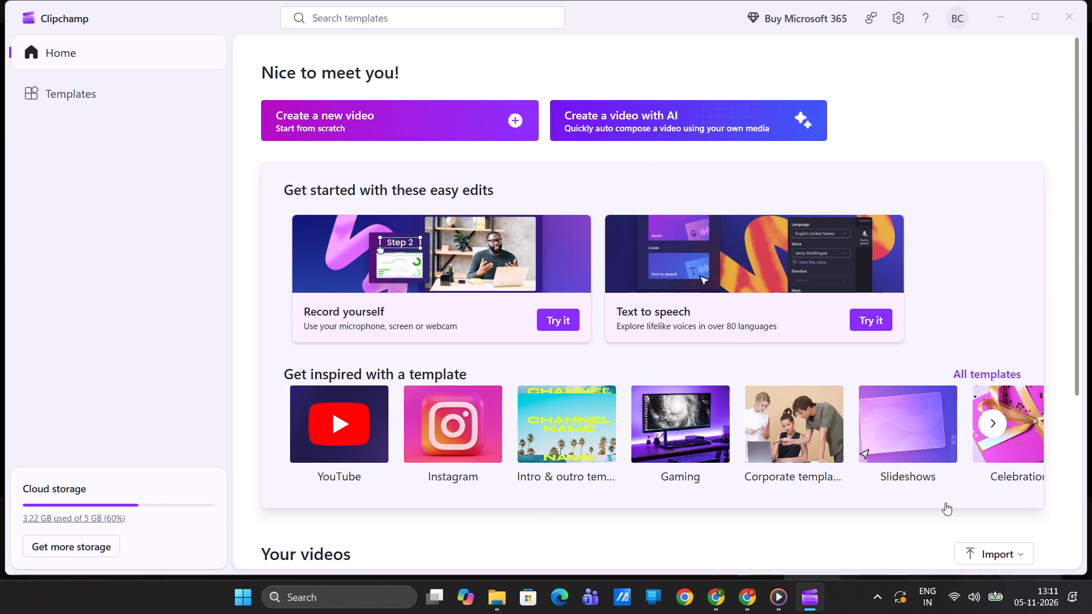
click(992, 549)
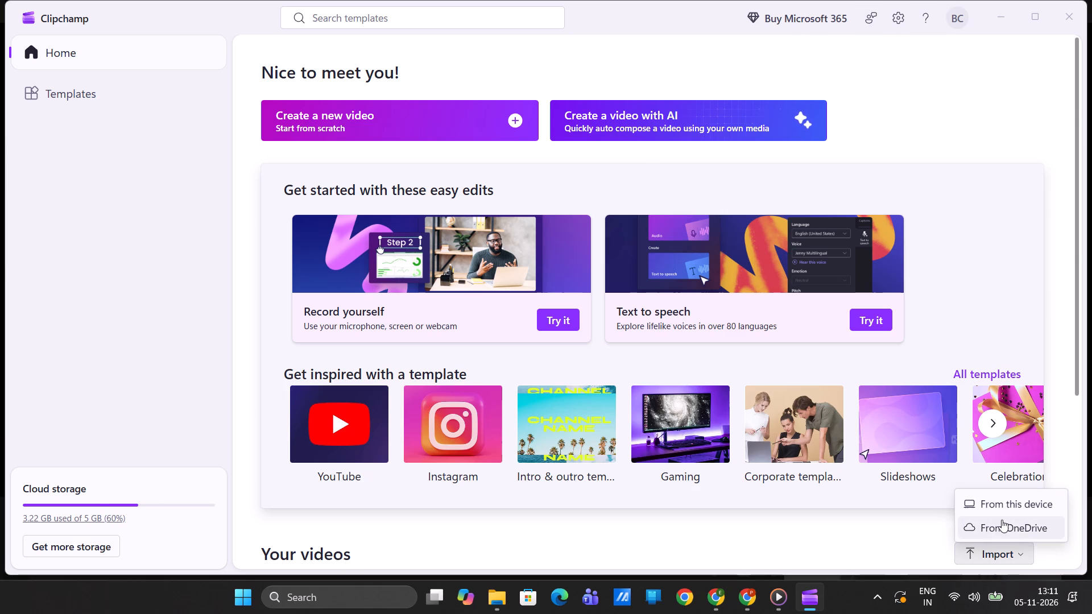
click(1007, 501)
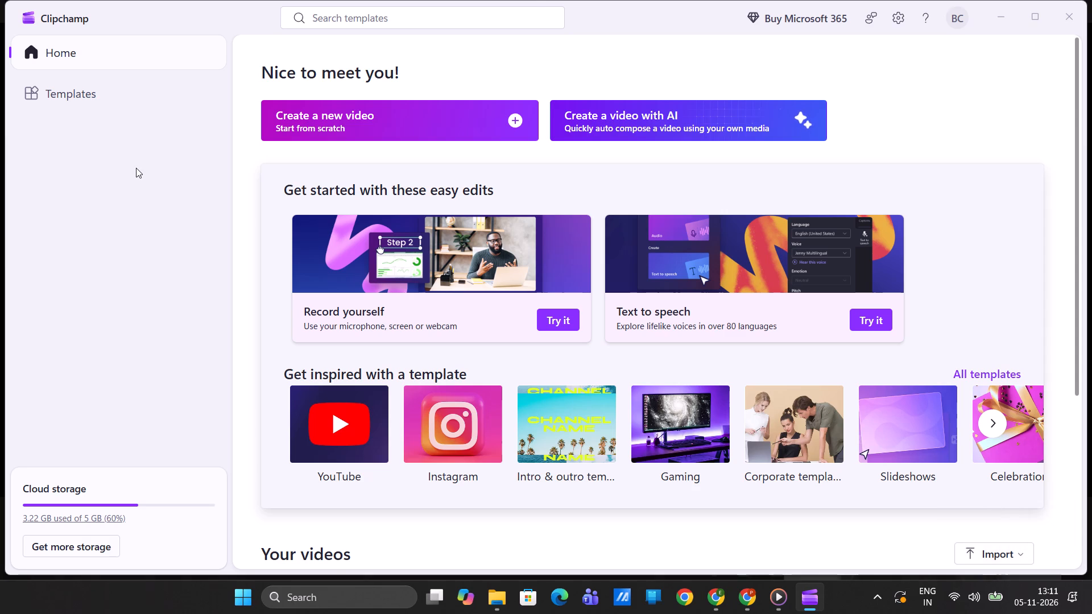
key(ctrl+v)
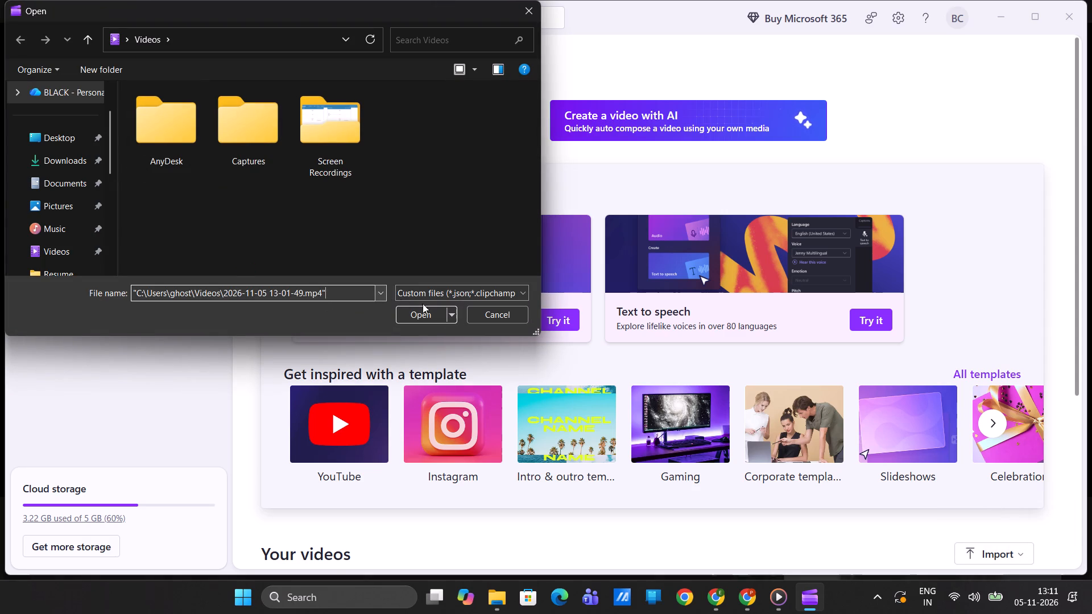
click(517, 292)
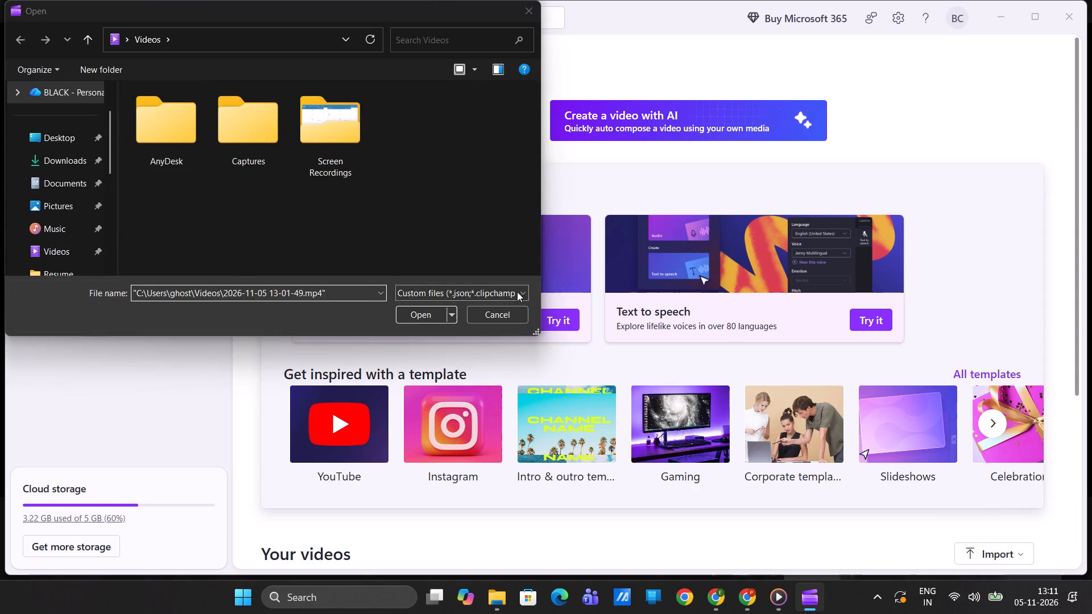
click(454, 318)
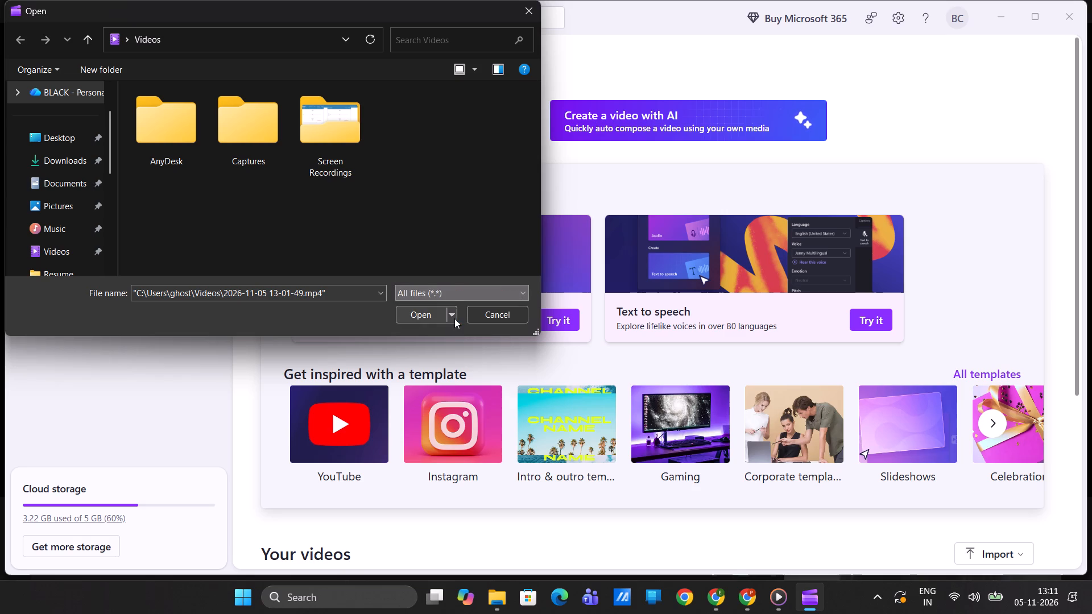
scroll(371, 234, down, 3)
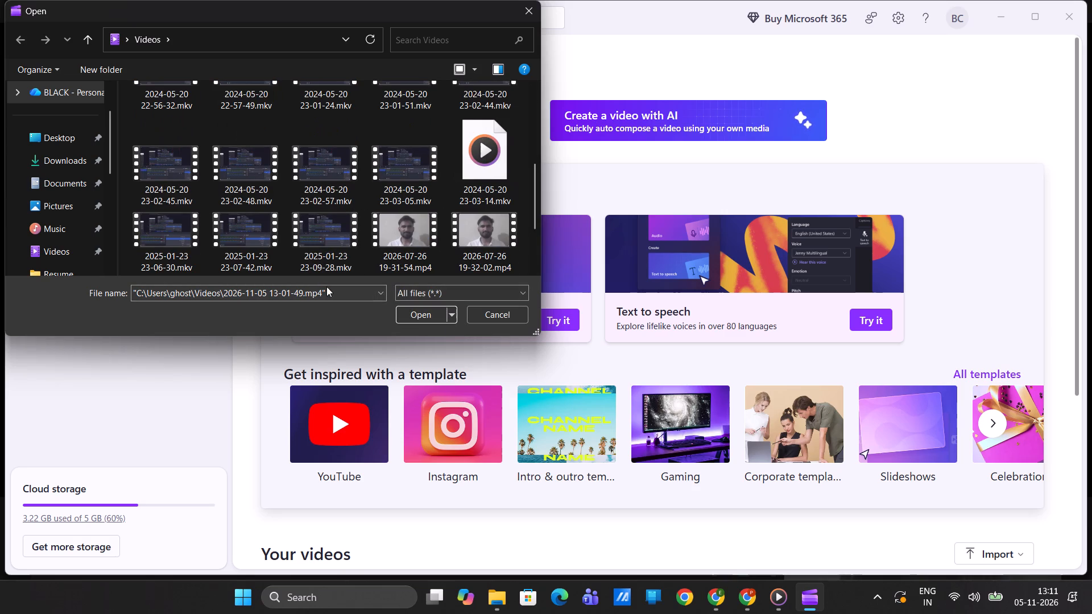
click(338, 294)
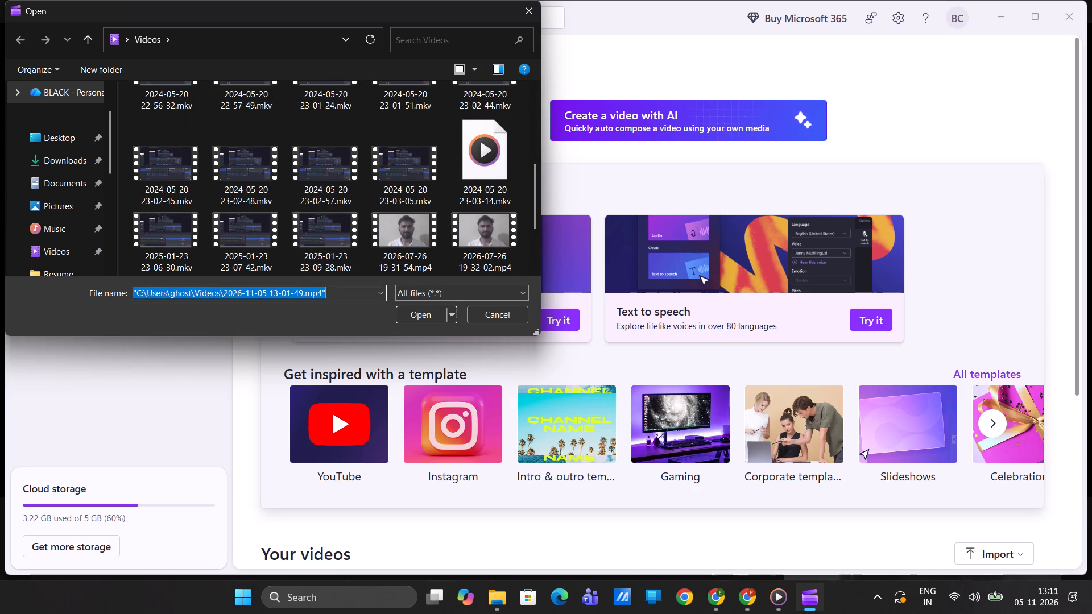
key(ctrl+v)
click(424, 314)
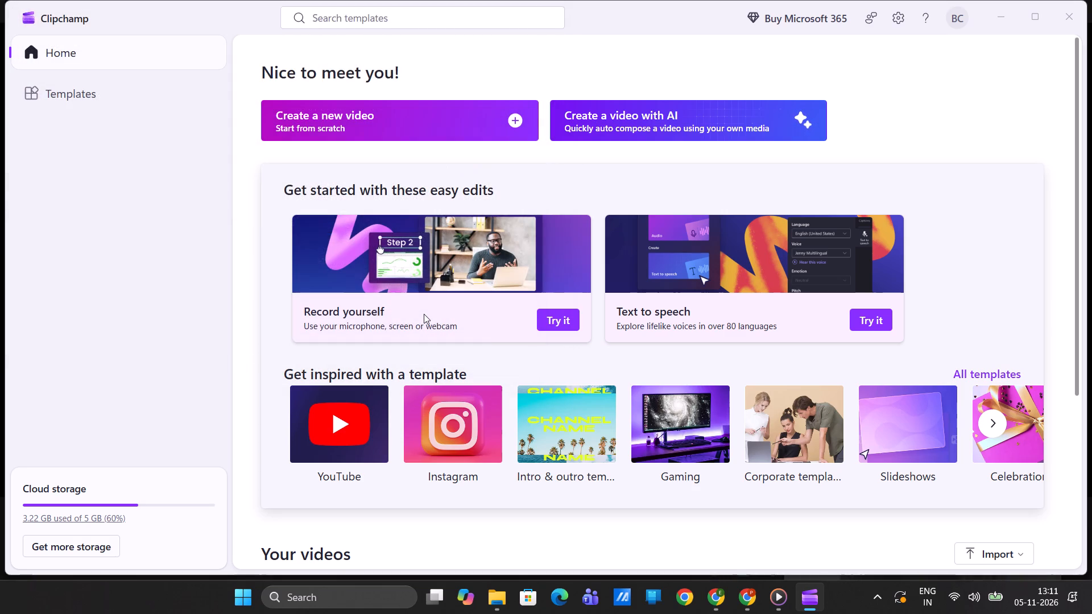
Create a new video project under Your videos and maximize the editor window.
scroll(424, 314, down, 6)
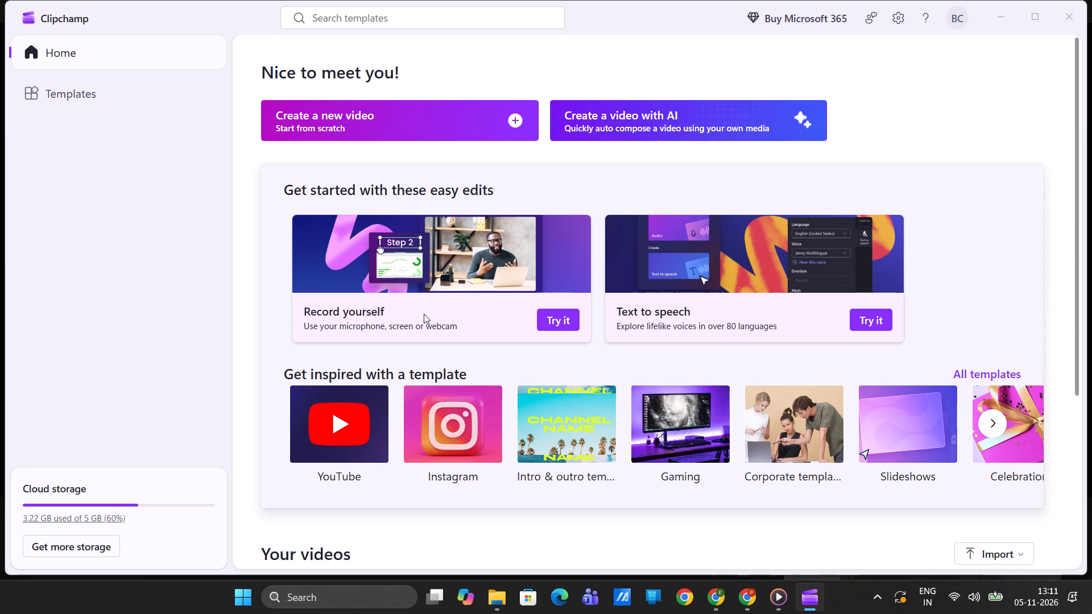
scroll(424, 314, down, 7)
scroll(351, 499, down, 8)
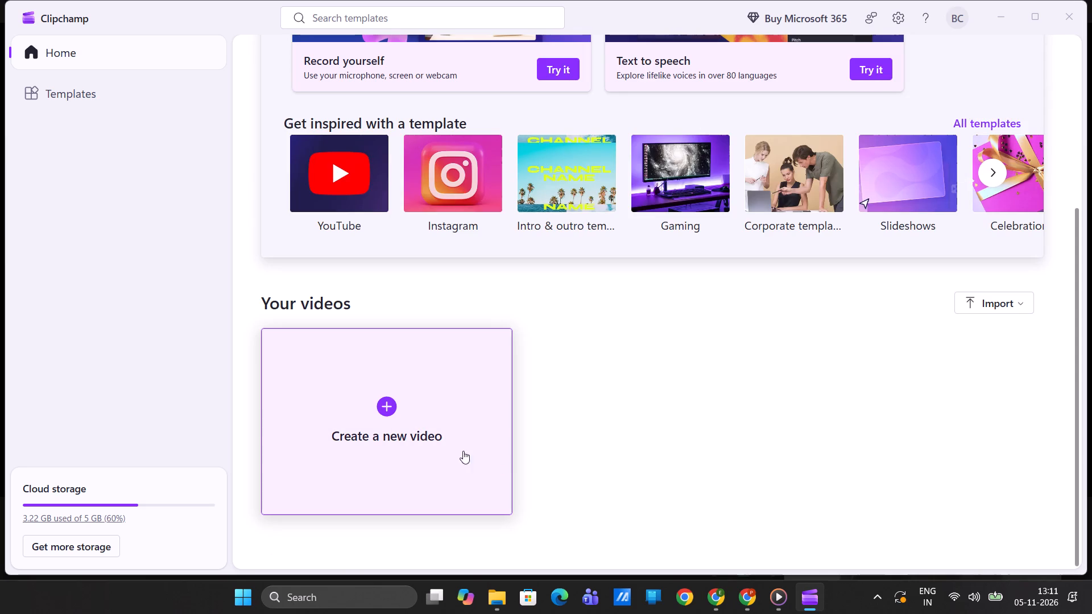
click(389, 414)
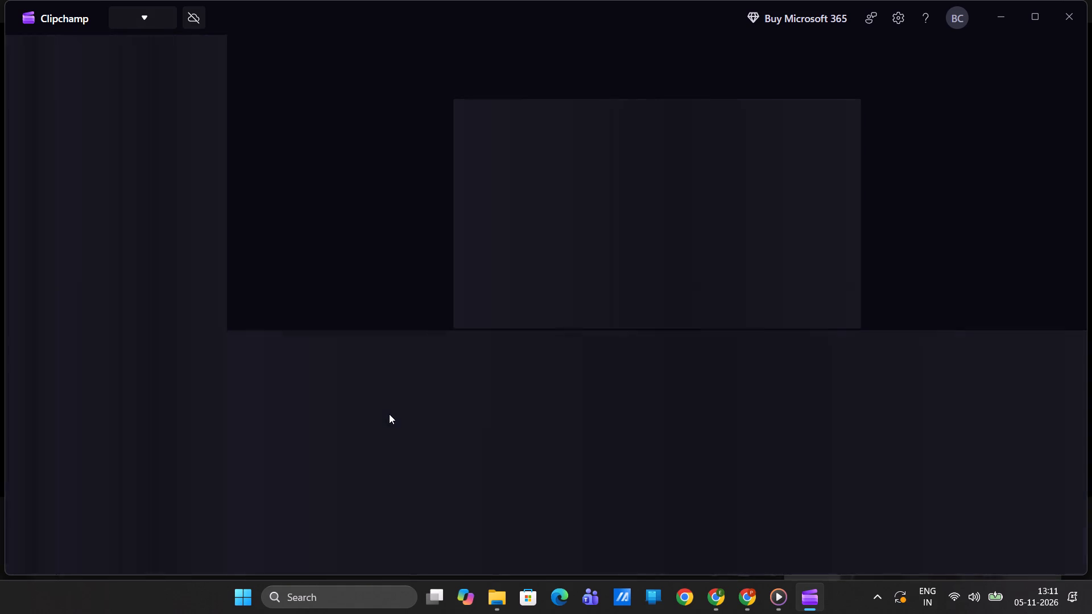
click(1039, 16)
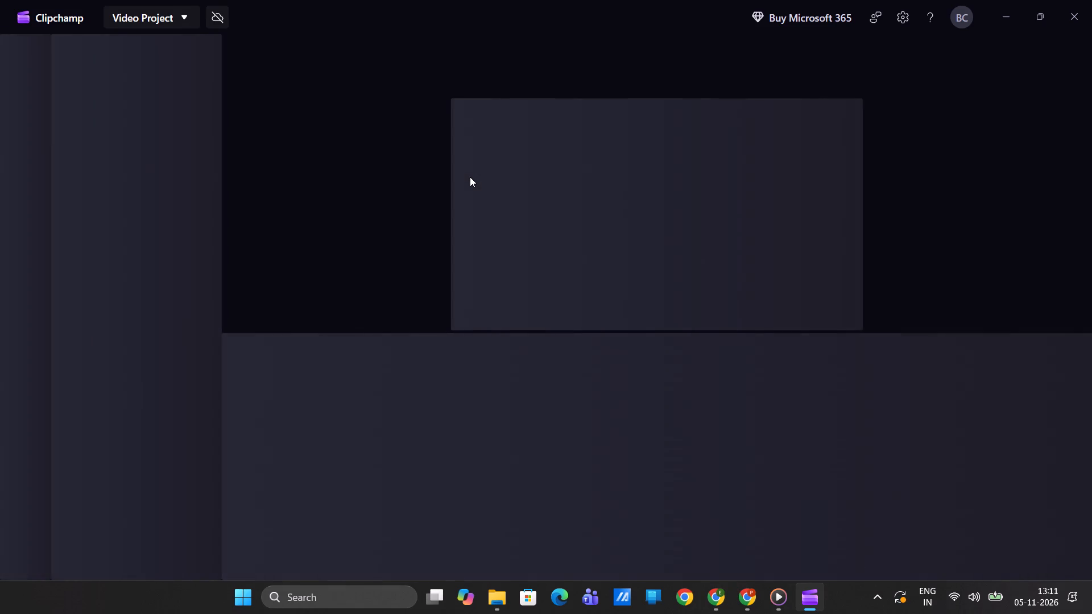
click(128, 85)
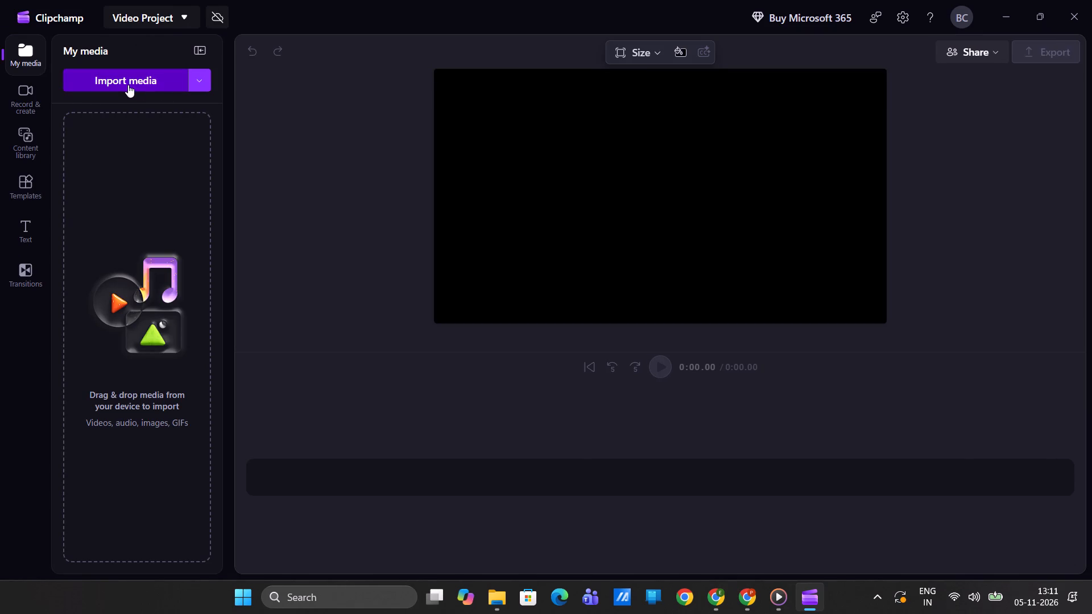
scroll(214, 225, down, 9)
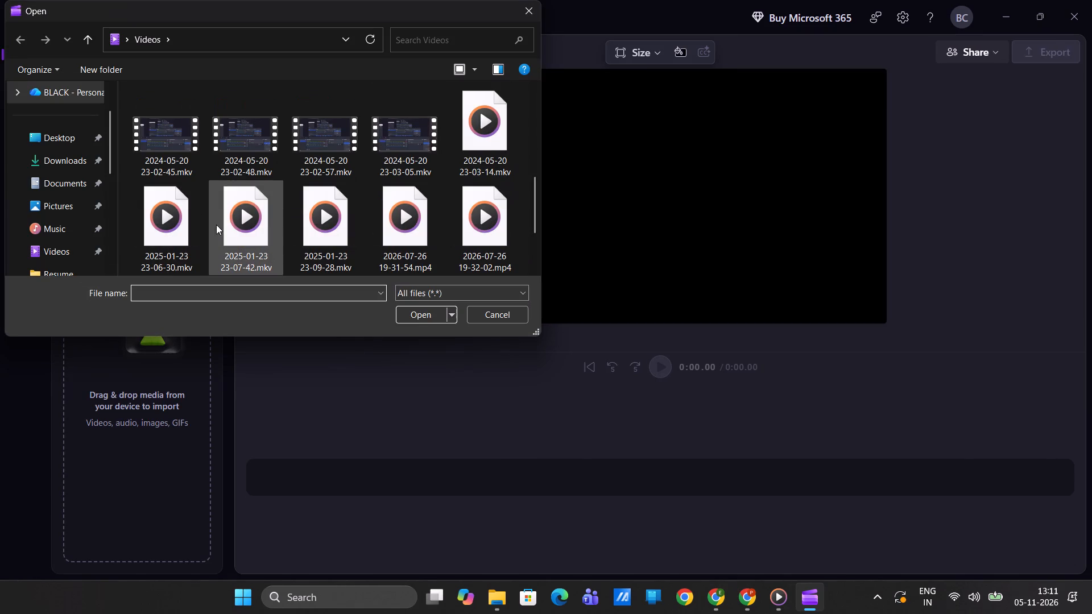
click(287, 291)
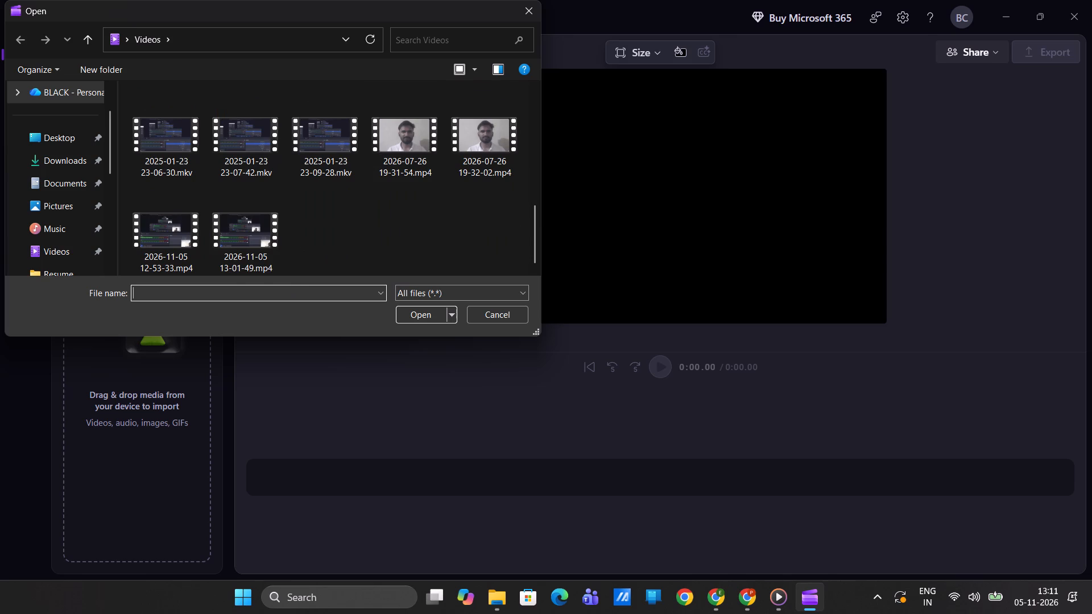
key(ctrl+v)
click(417, 310)
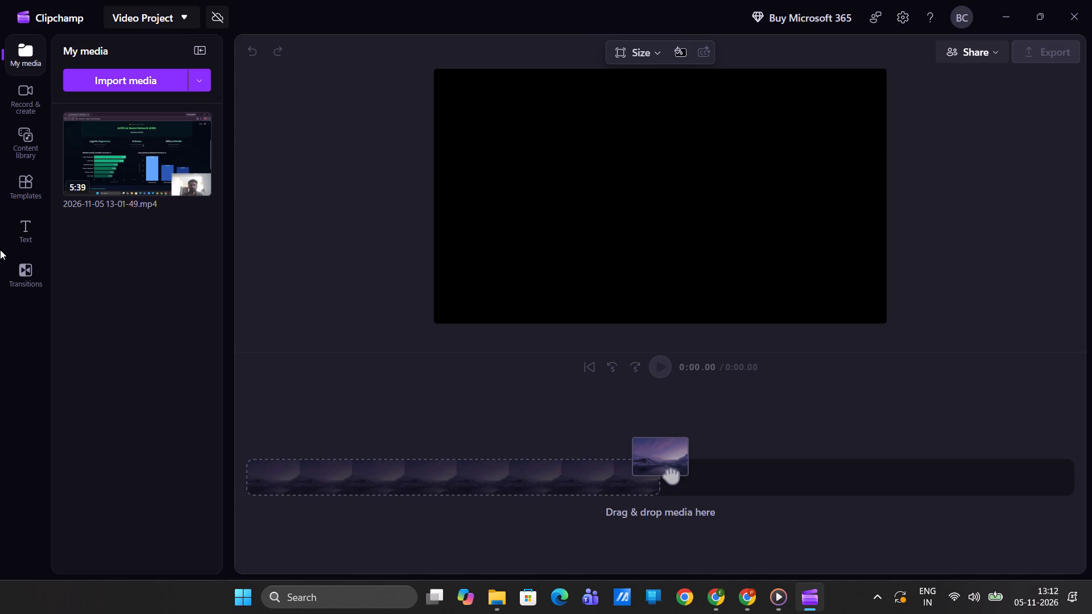
drag(118, 166, 378, 487)
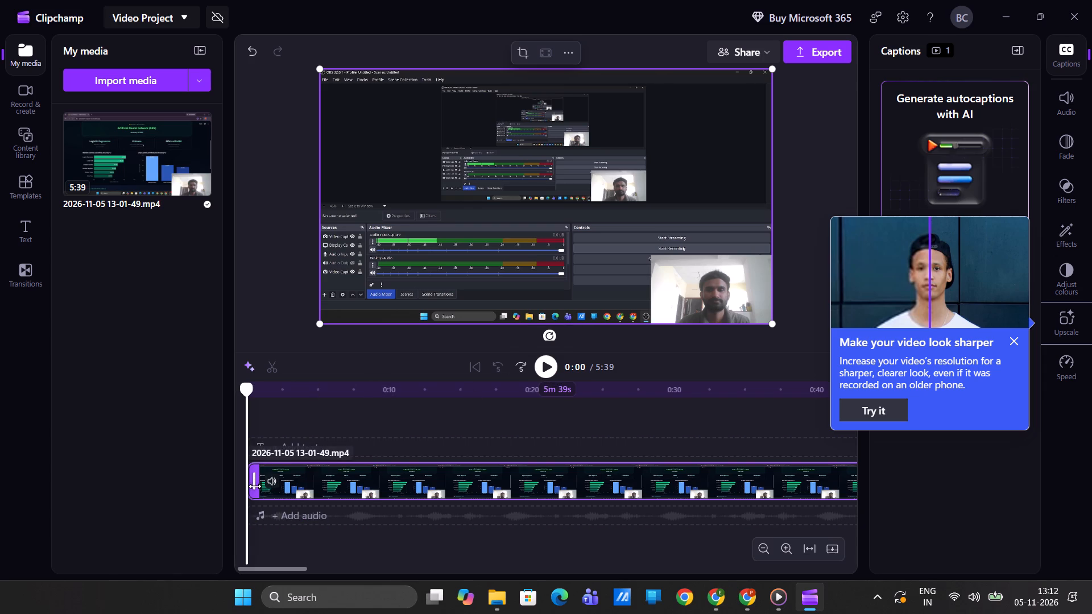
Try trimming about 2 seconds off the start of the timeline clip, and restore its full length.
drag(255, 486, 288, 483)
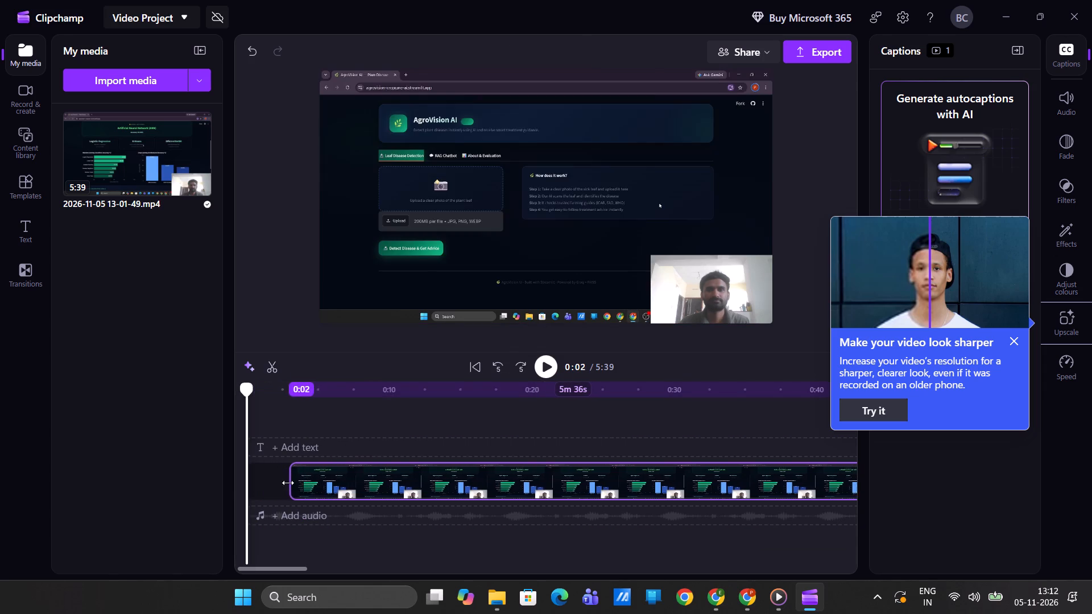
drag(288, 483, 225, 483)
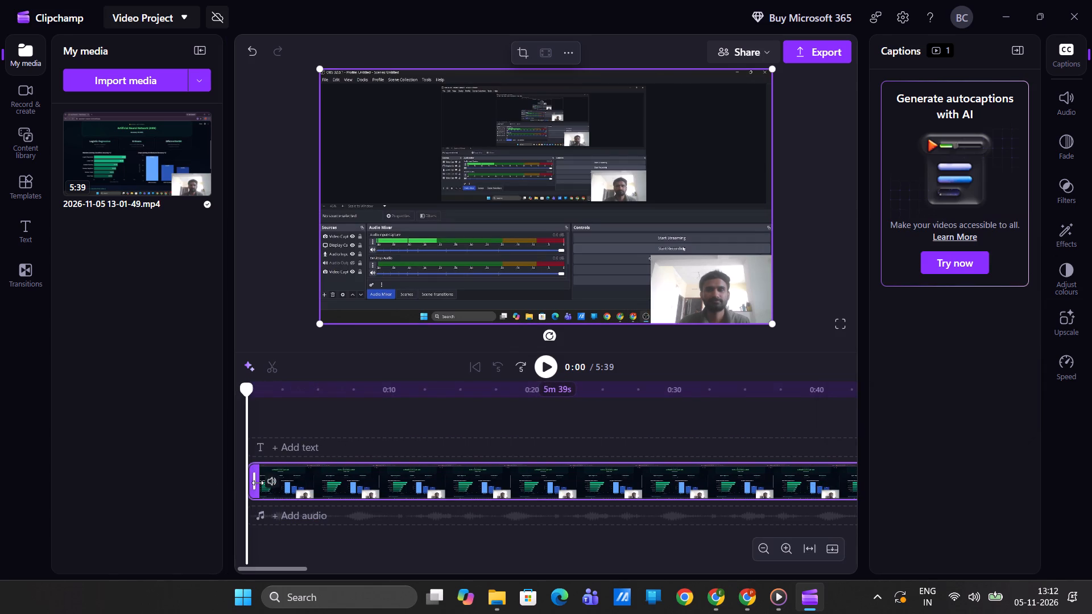
Select the recording clip on the timeline and move the playhead to about 0:04.
click(303, 478)
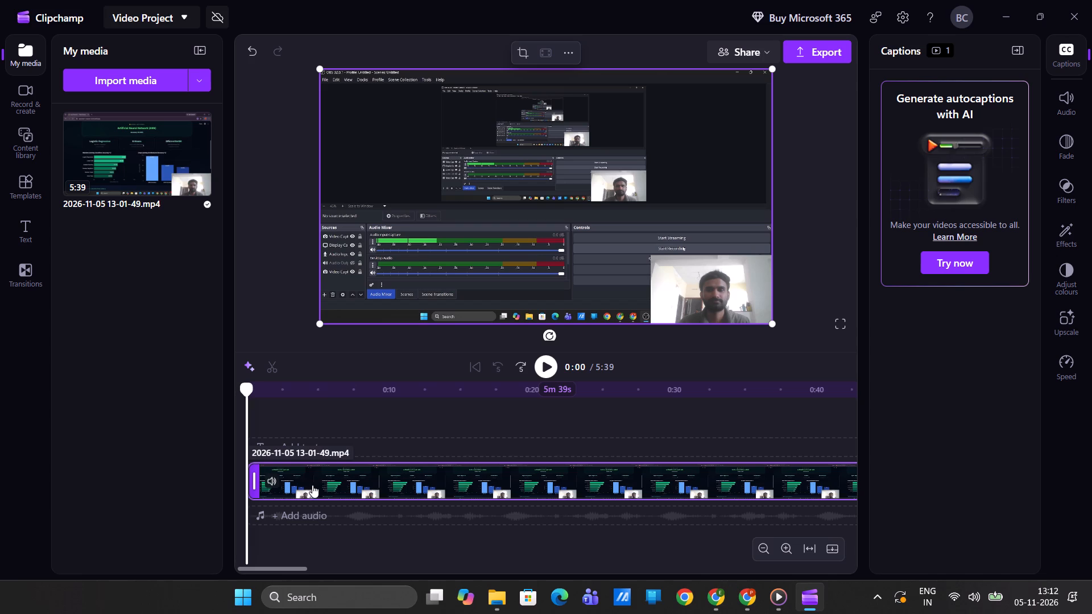
double_click(312, 485)
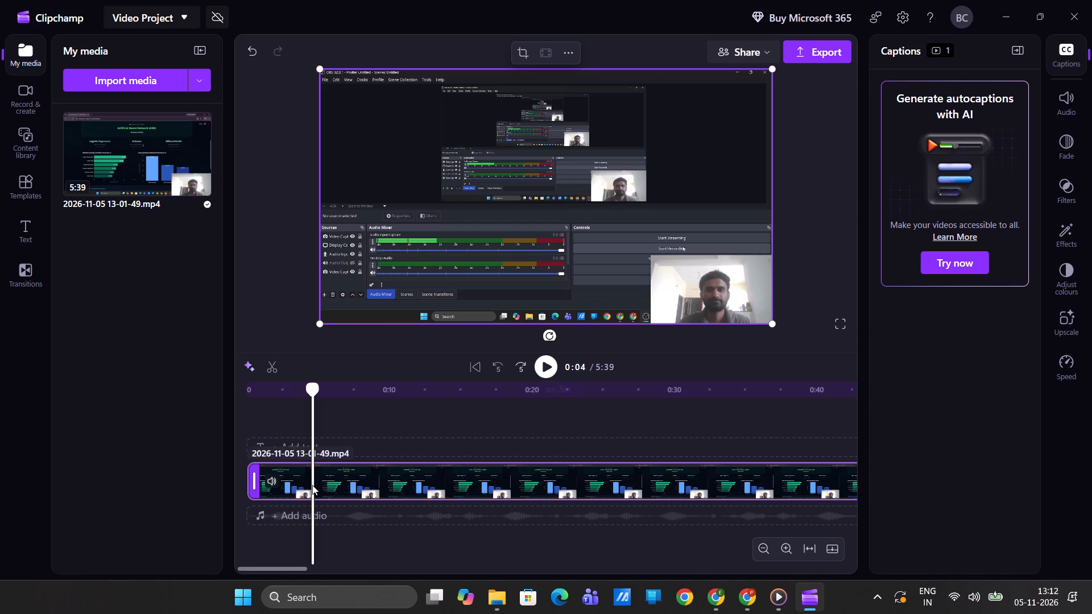
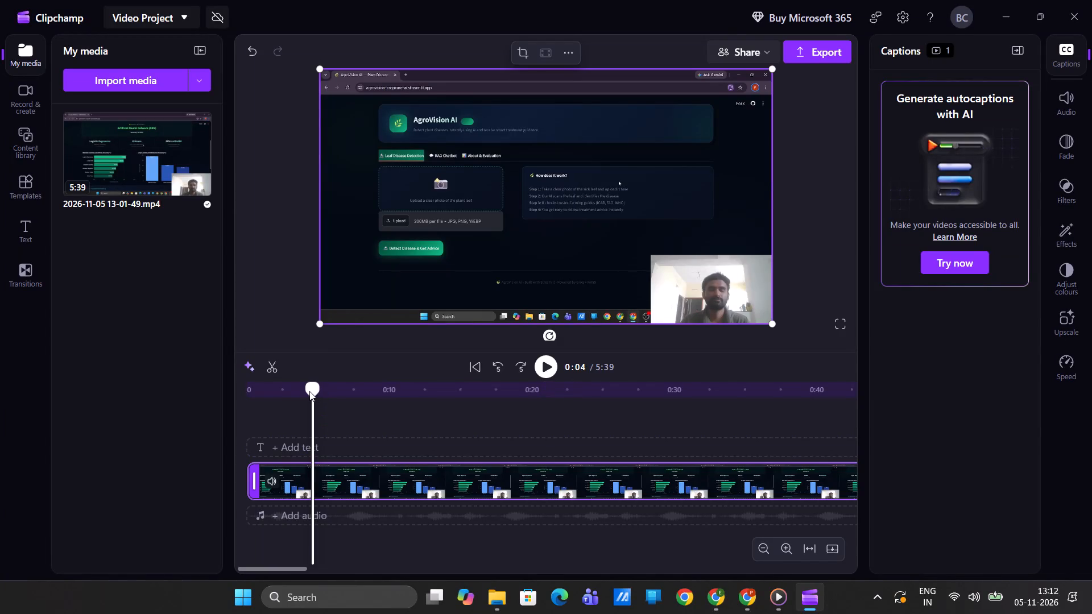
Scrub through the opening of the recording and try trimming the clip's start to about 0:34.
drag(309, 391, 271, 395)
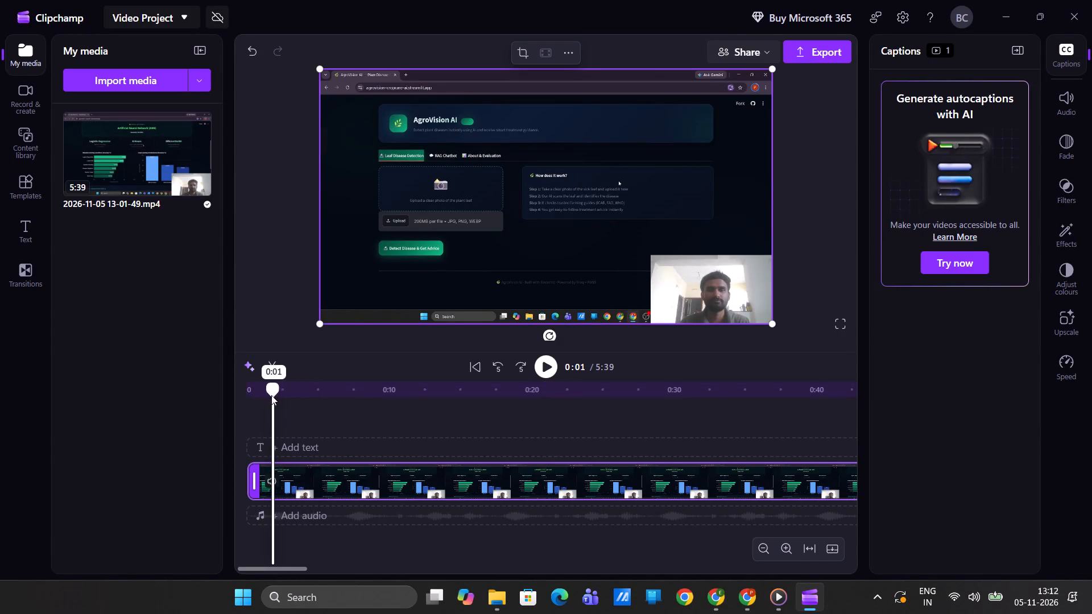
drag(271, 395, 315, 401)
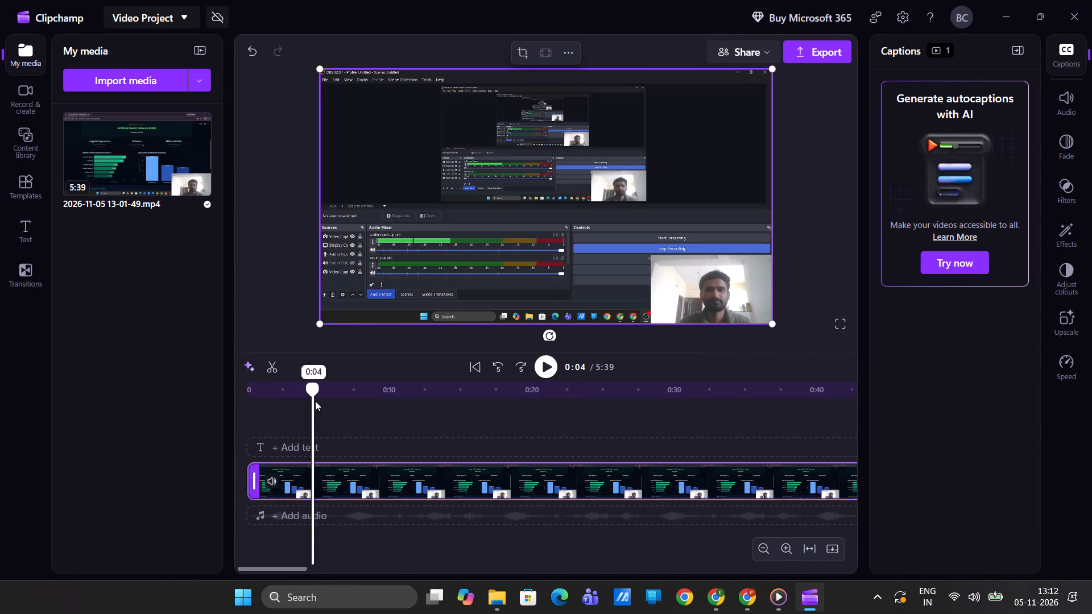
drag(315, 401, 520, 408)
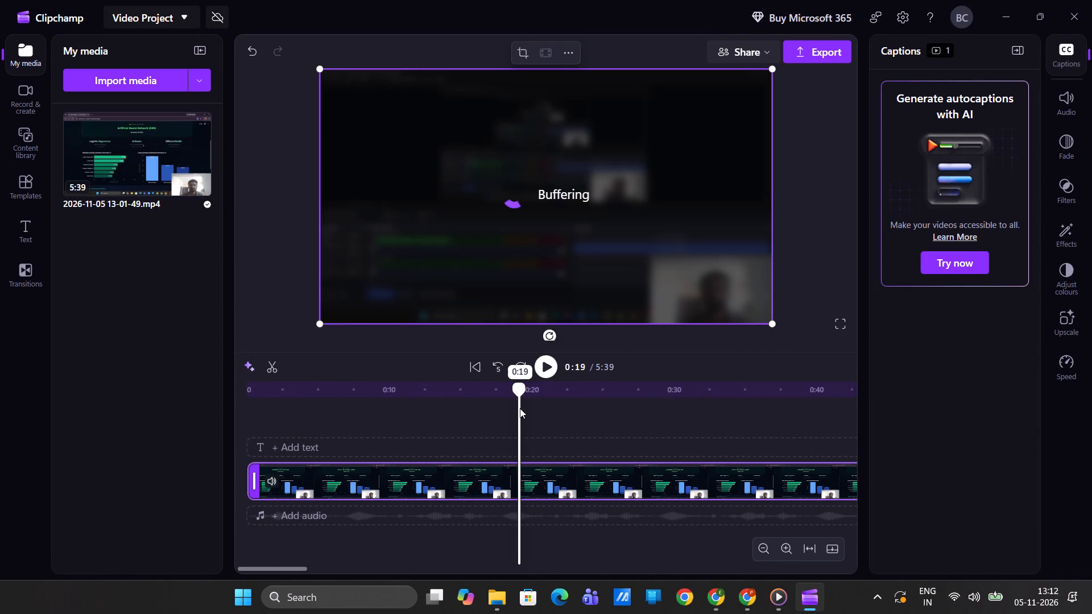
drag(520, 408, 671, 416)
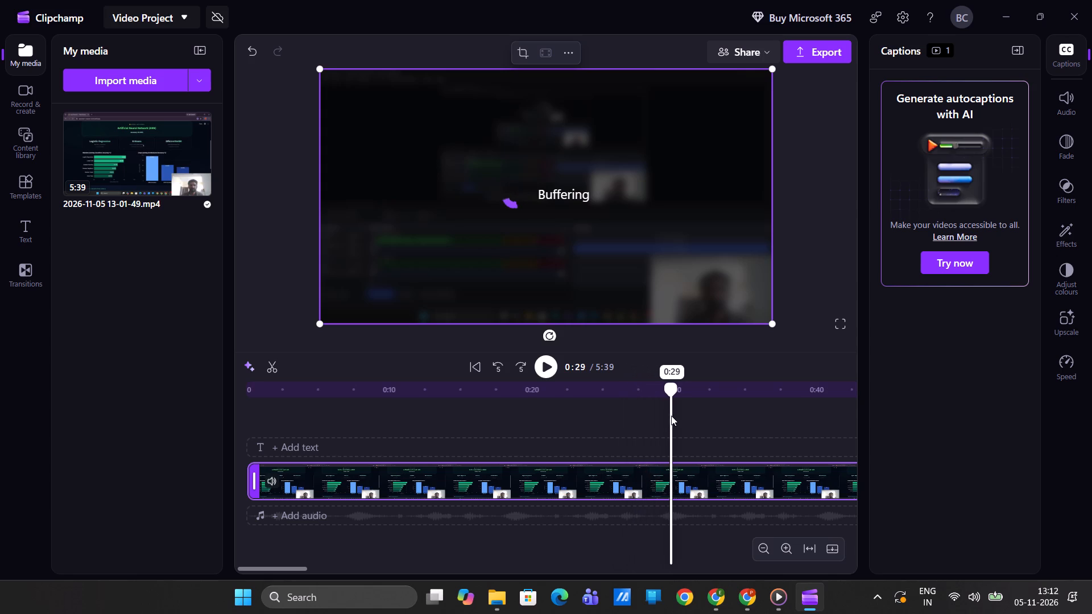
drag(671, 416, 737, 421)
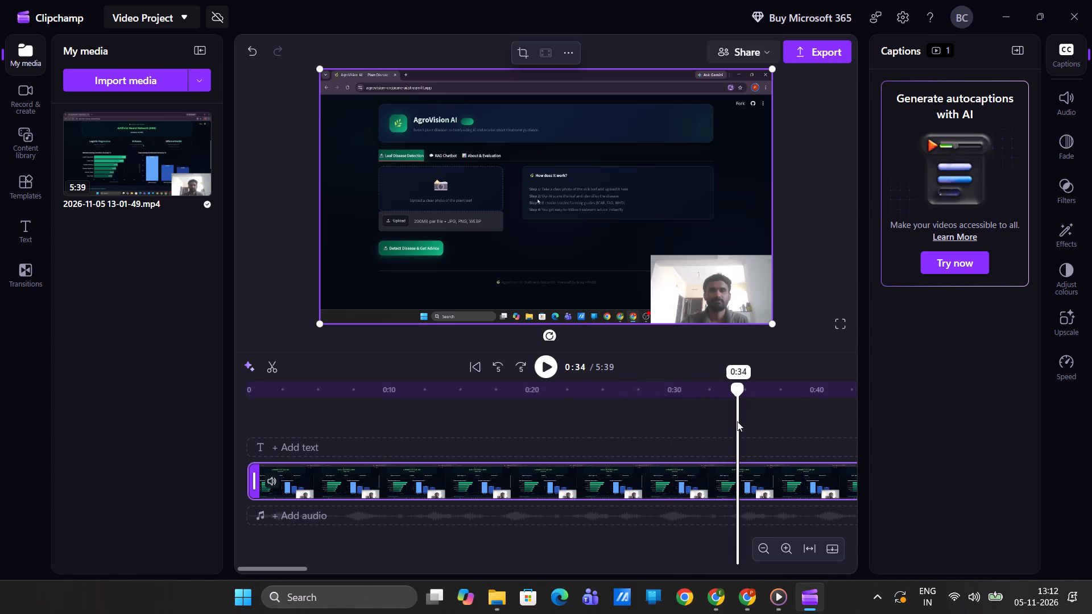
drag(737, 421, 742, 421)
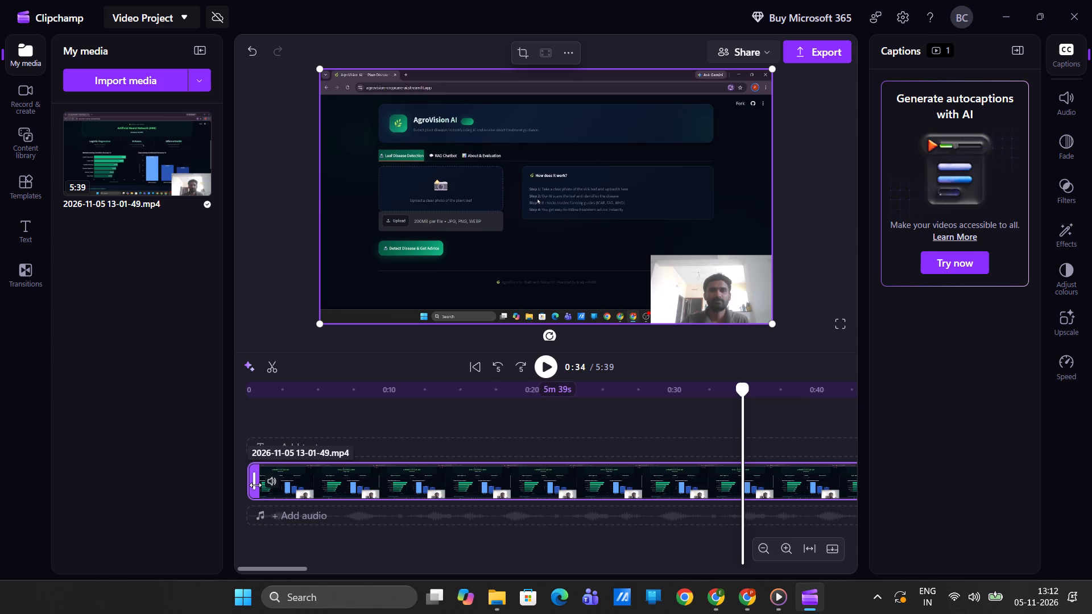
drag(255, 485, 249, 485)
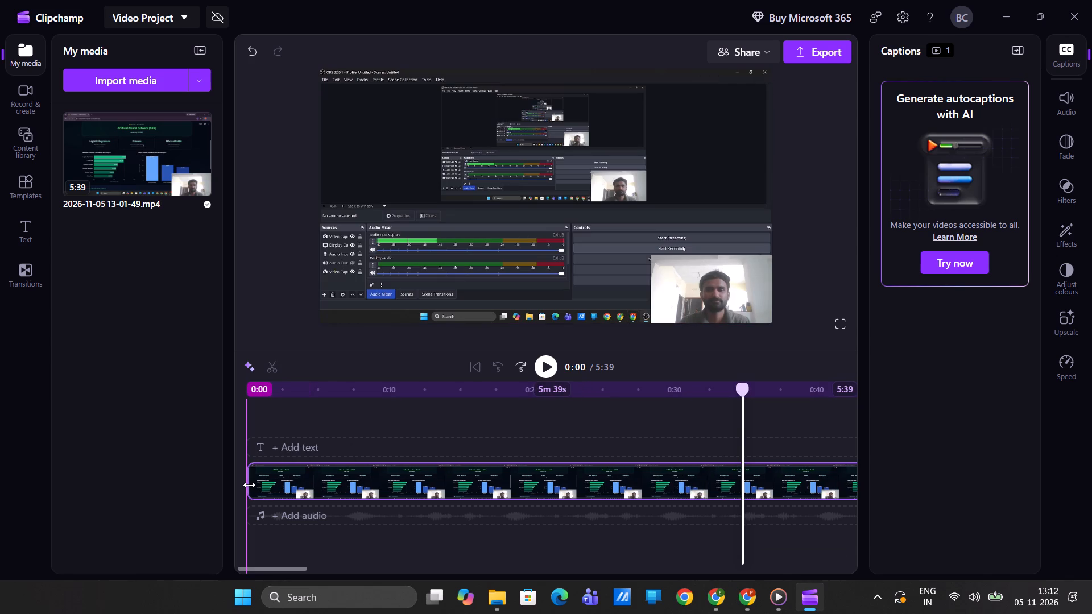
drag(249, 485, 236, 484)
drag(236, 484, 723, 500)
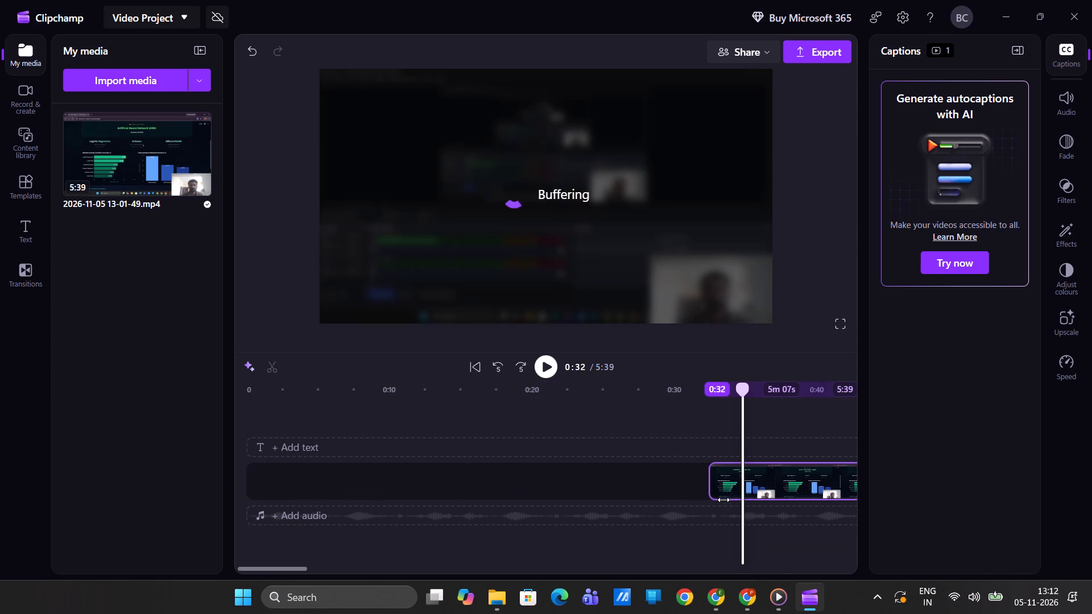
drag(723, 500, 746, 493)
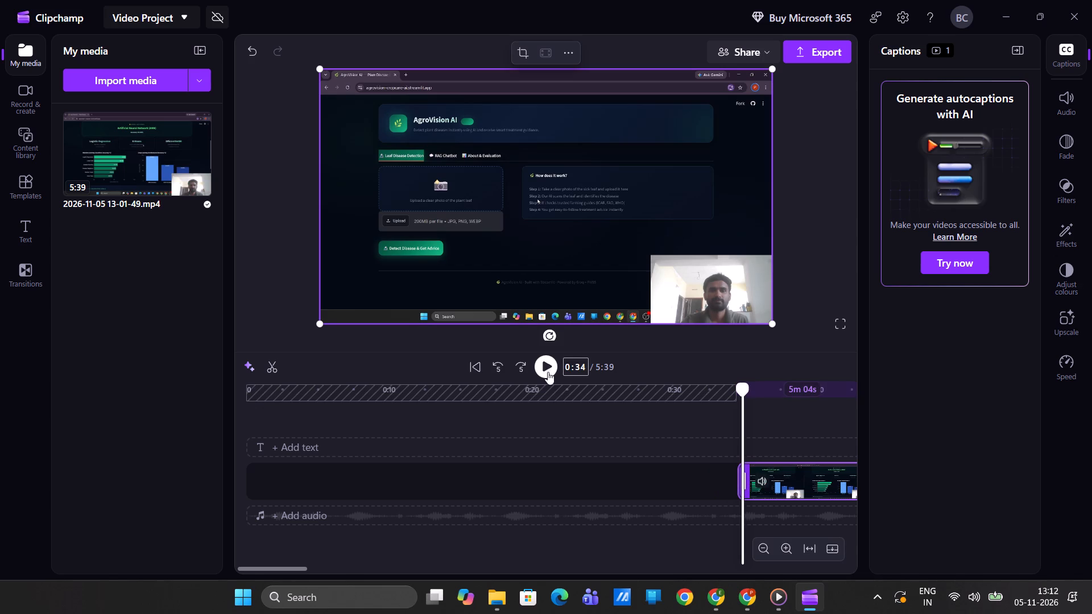
Play the trimmed recording from 0:34 and pause it at about 0:51 to check the new opening.
click(548, 372)
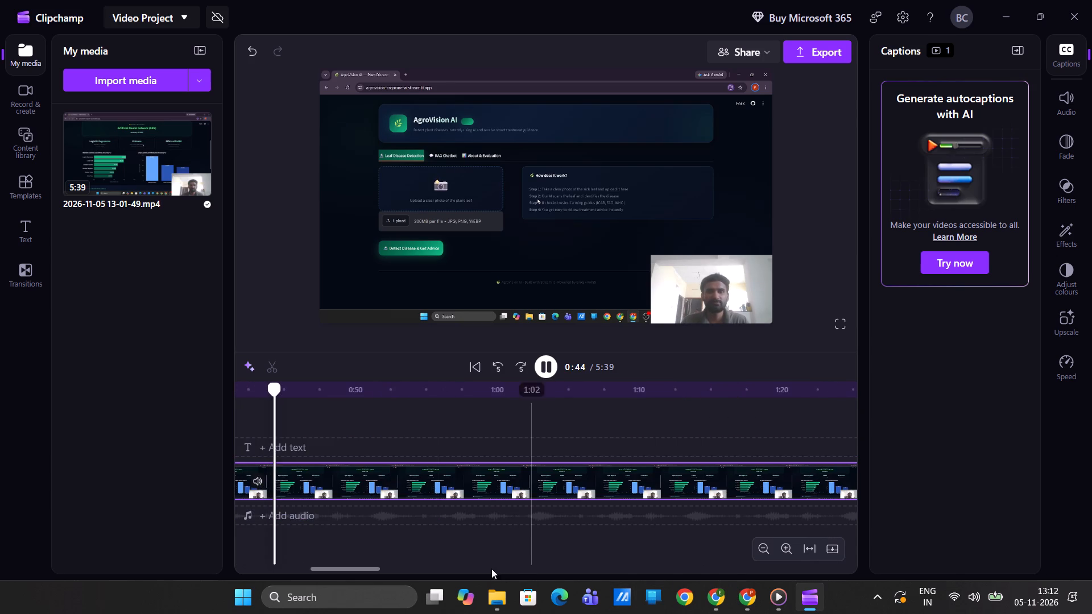
scroll(456, 503, down, 11)
scroll(384, 486, up, 1)
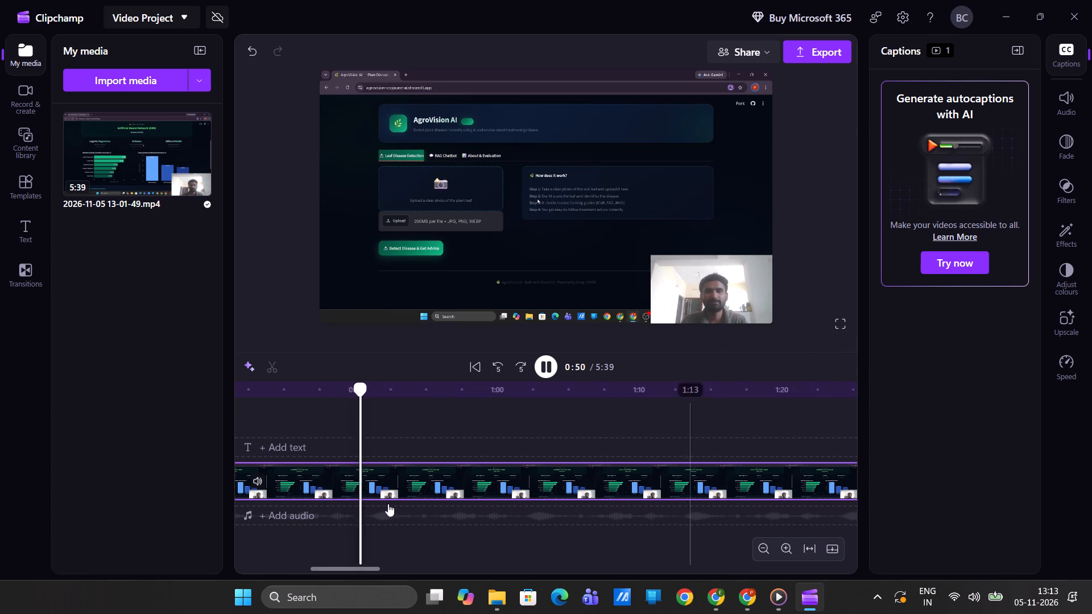
click(543, 364)
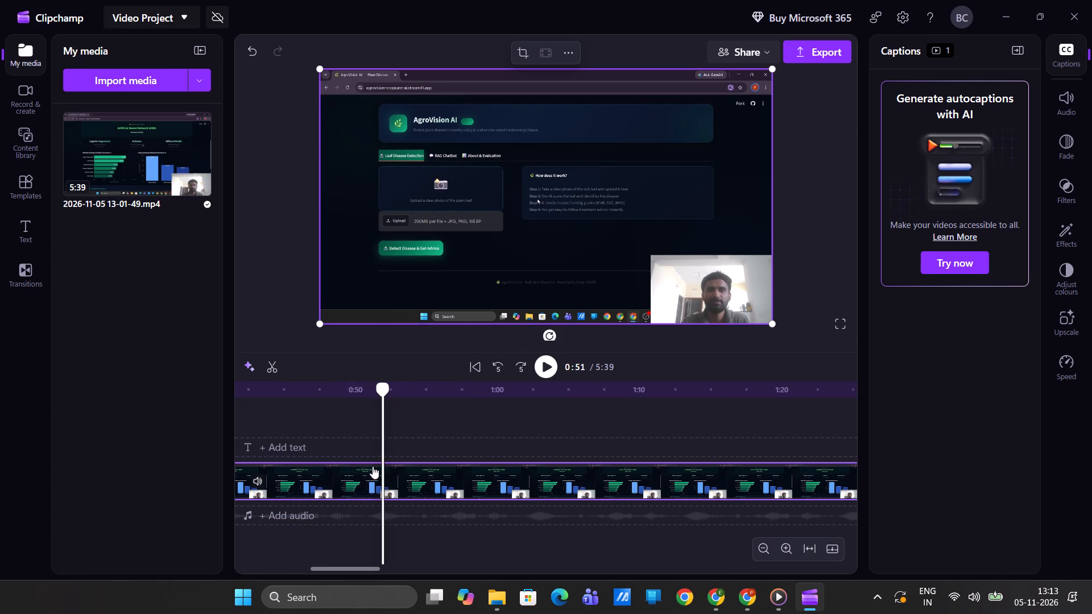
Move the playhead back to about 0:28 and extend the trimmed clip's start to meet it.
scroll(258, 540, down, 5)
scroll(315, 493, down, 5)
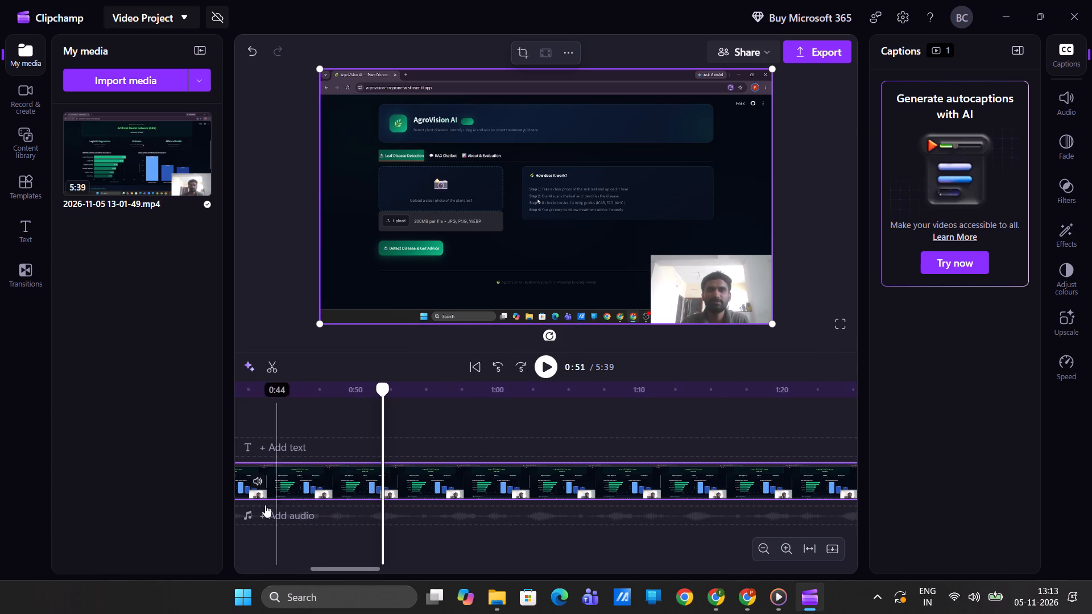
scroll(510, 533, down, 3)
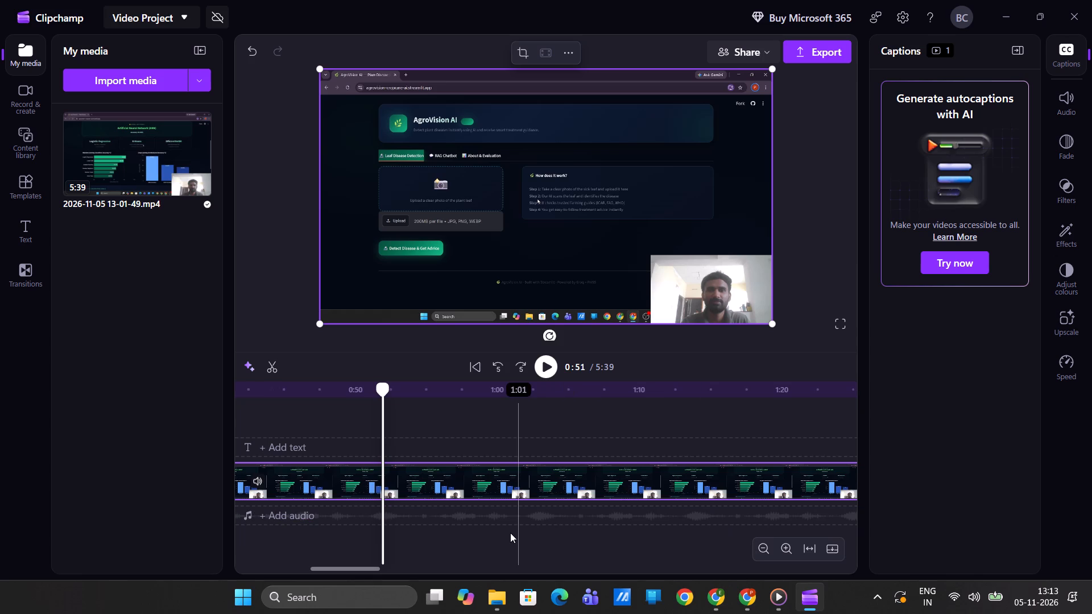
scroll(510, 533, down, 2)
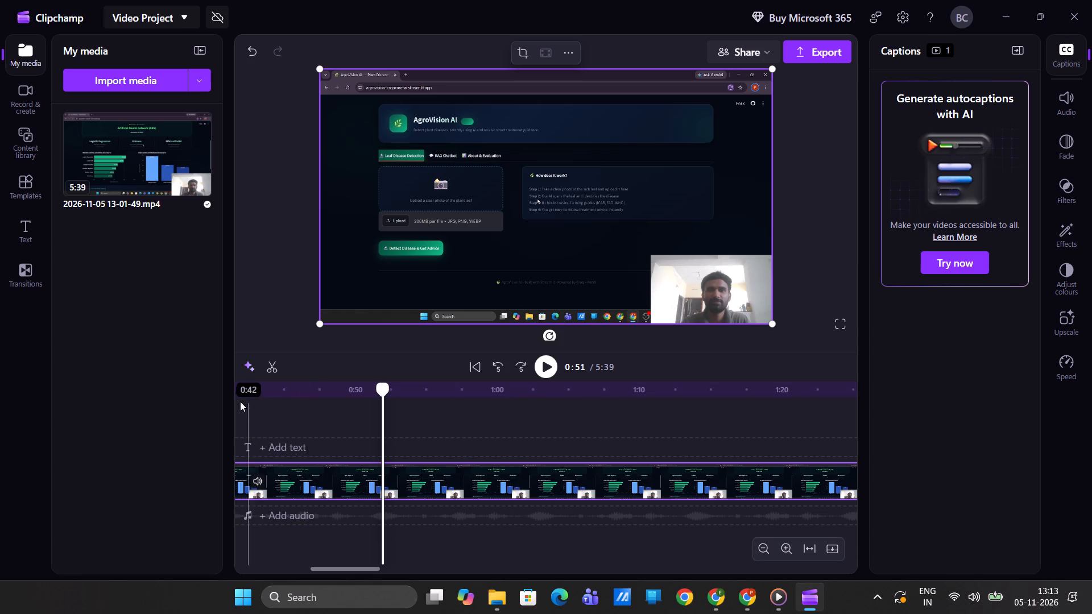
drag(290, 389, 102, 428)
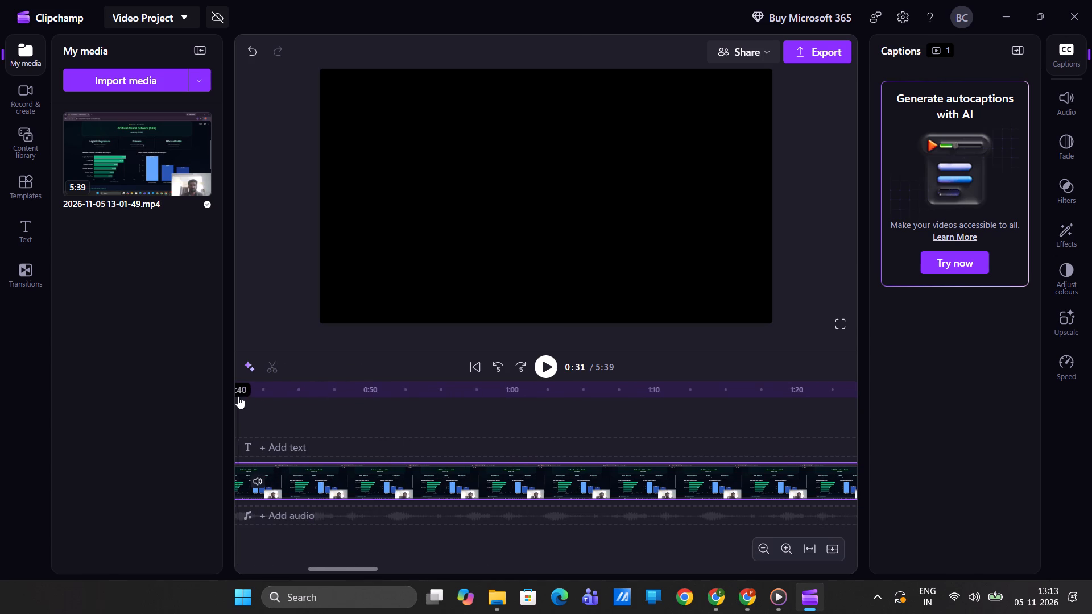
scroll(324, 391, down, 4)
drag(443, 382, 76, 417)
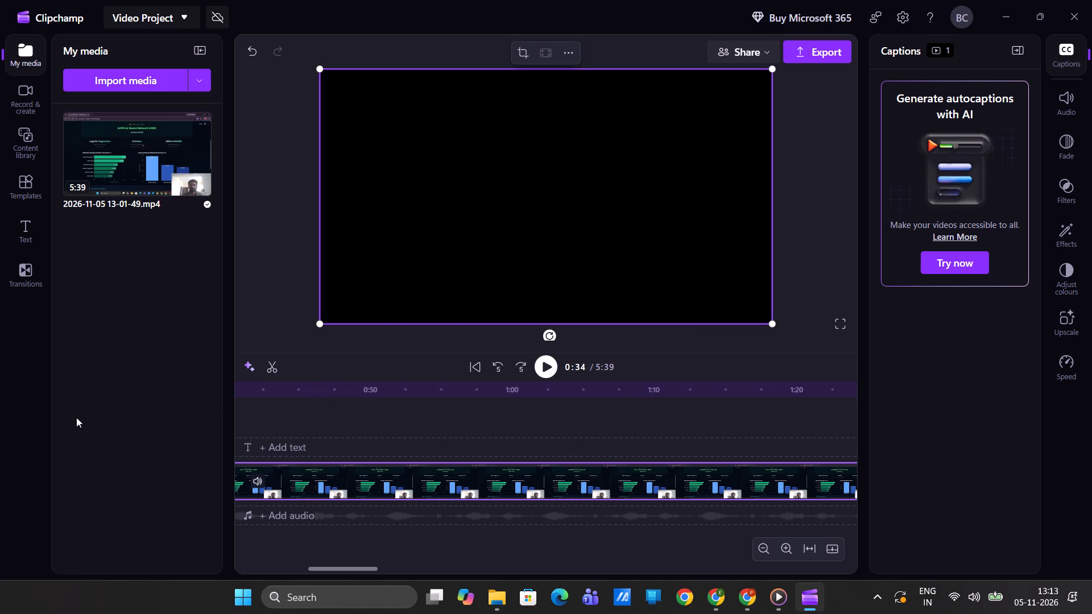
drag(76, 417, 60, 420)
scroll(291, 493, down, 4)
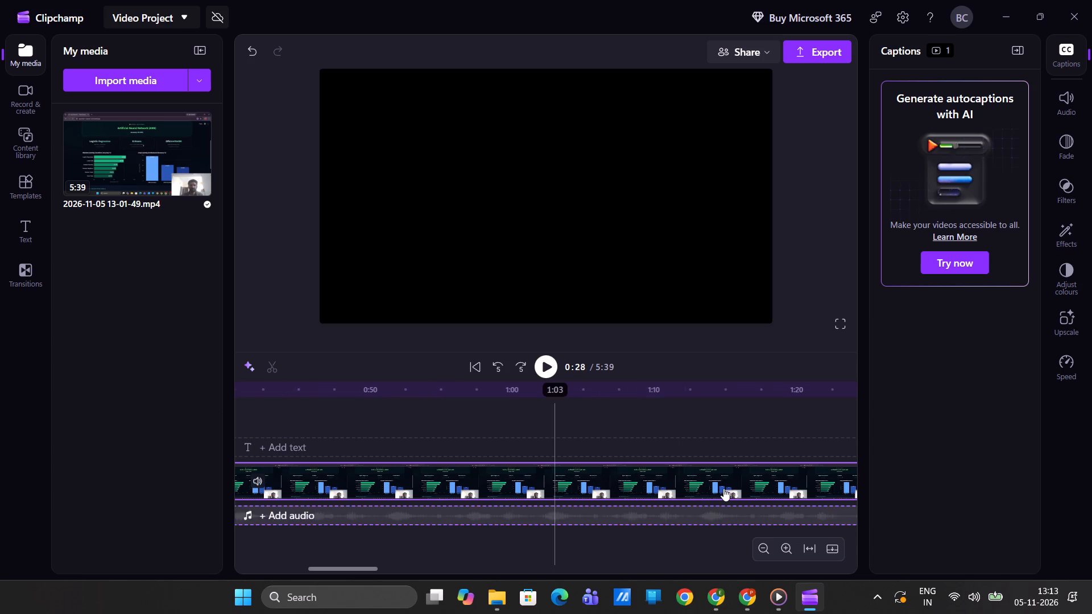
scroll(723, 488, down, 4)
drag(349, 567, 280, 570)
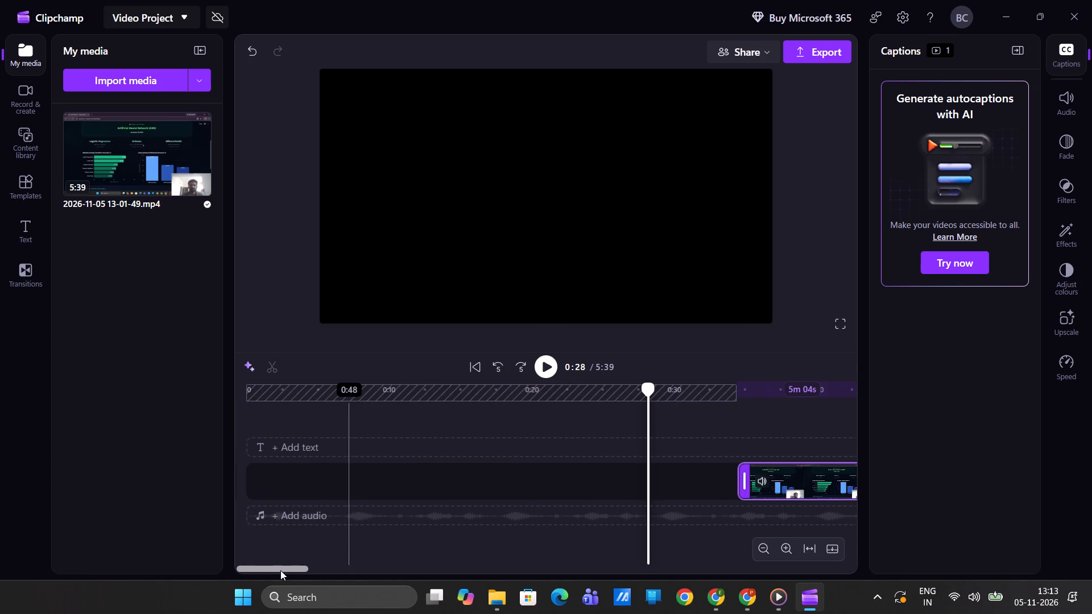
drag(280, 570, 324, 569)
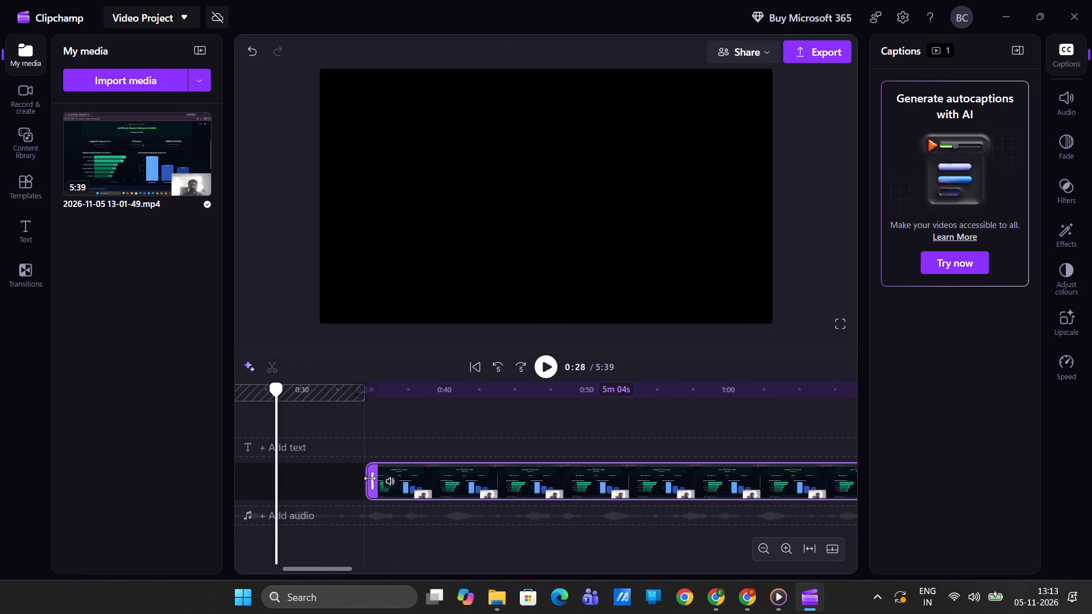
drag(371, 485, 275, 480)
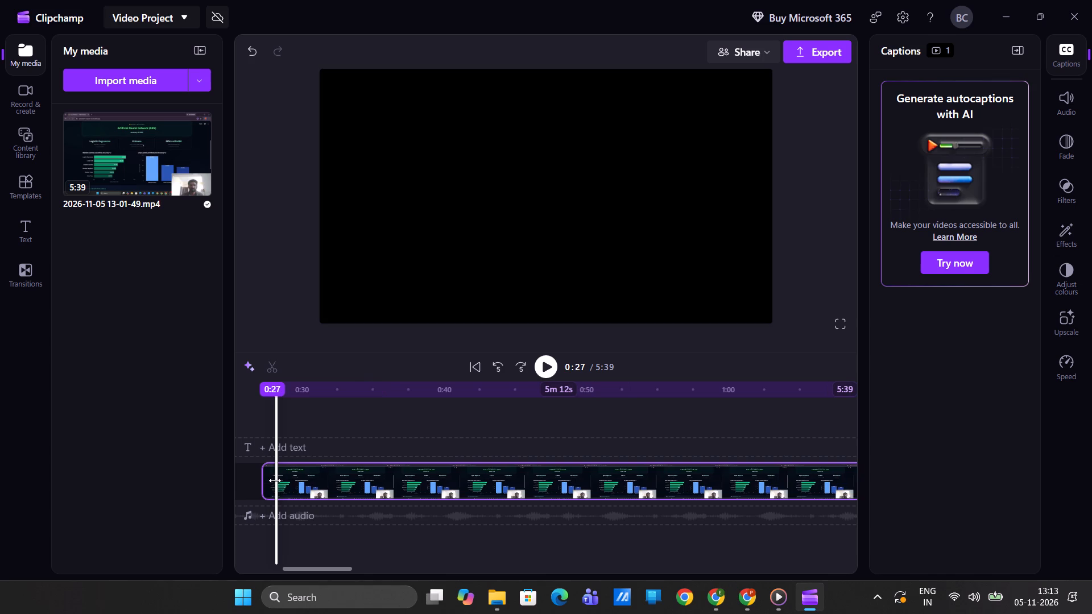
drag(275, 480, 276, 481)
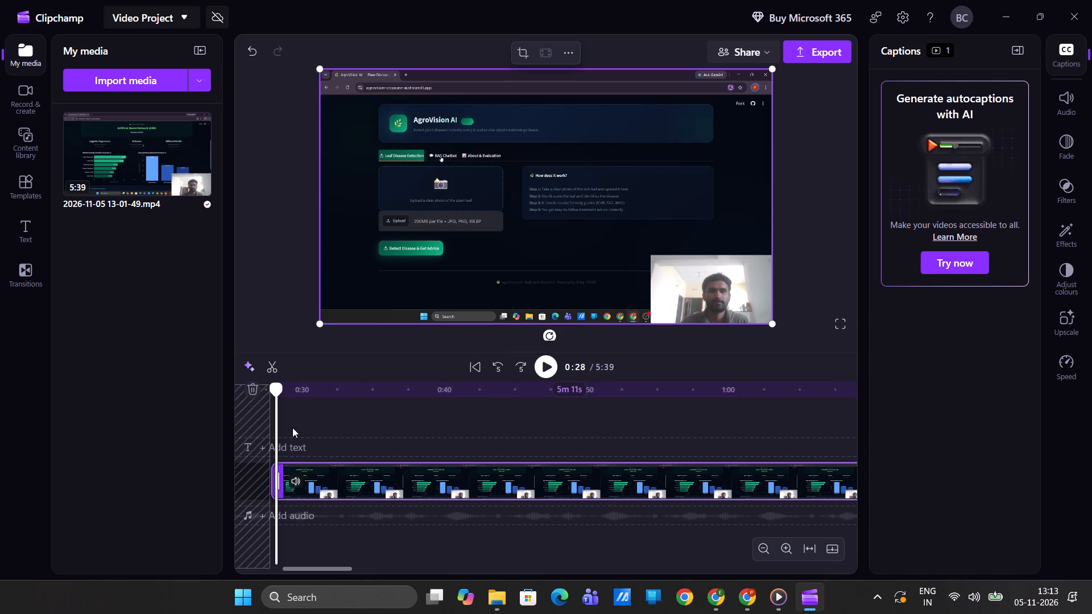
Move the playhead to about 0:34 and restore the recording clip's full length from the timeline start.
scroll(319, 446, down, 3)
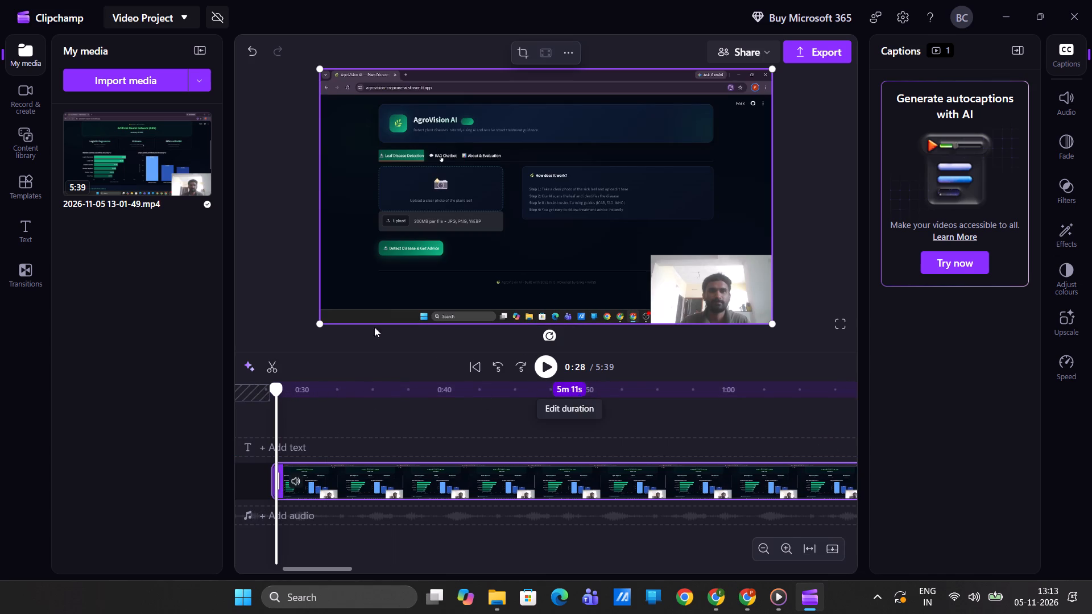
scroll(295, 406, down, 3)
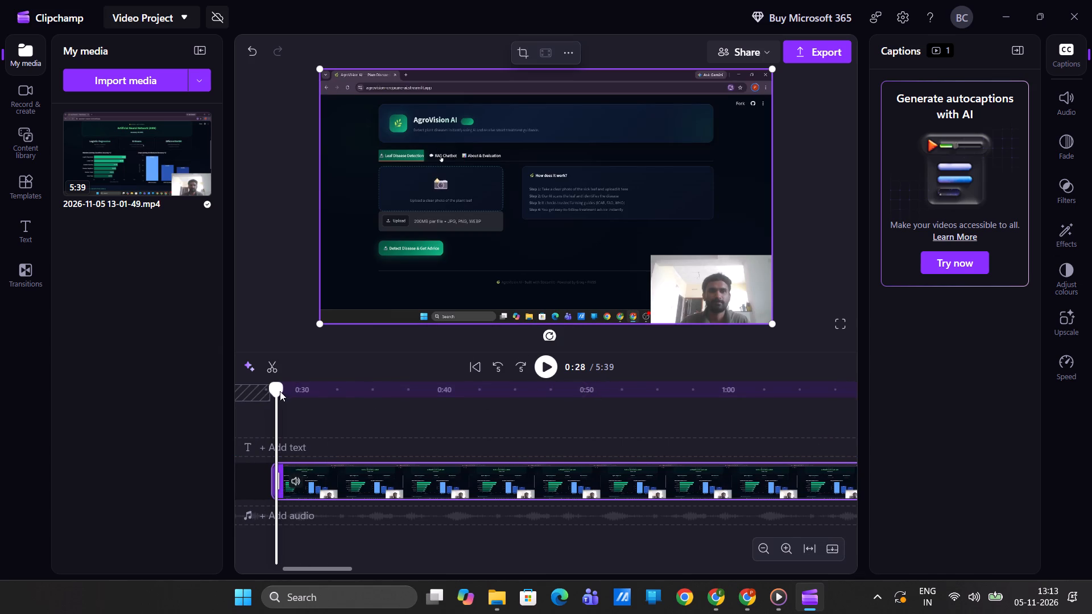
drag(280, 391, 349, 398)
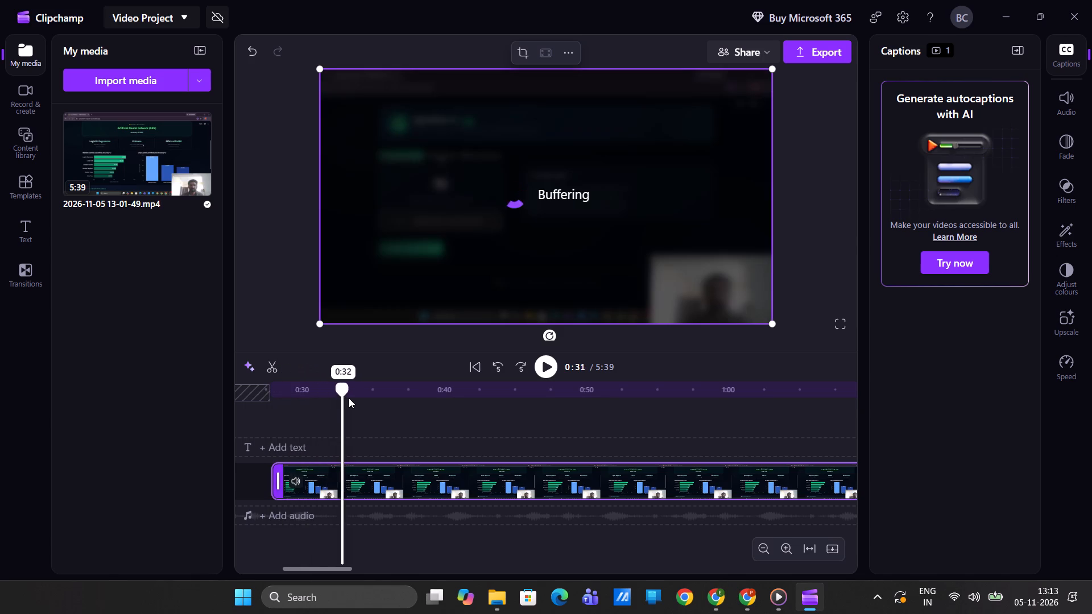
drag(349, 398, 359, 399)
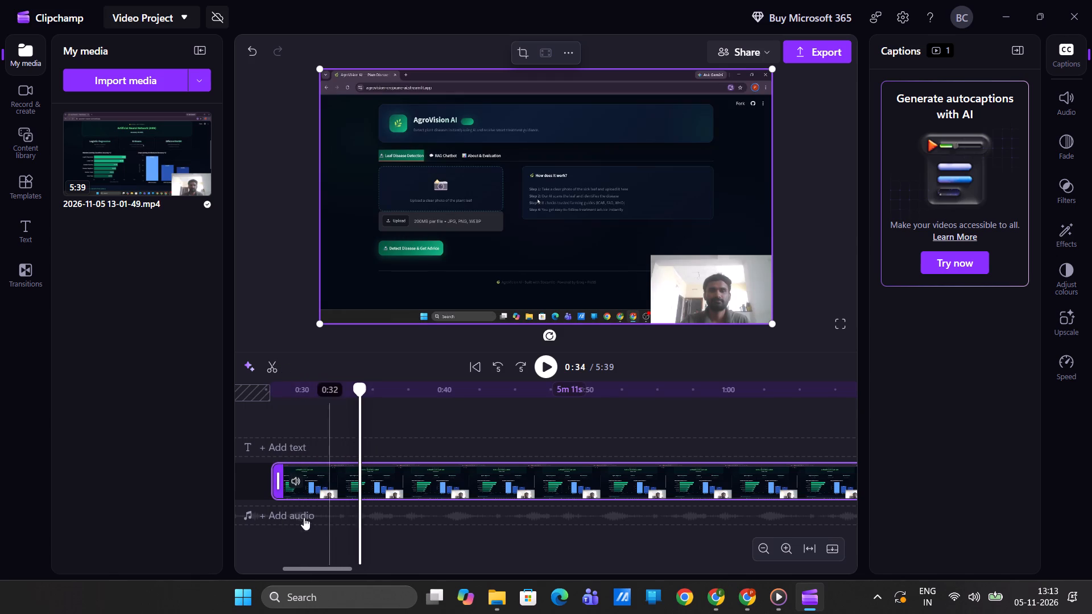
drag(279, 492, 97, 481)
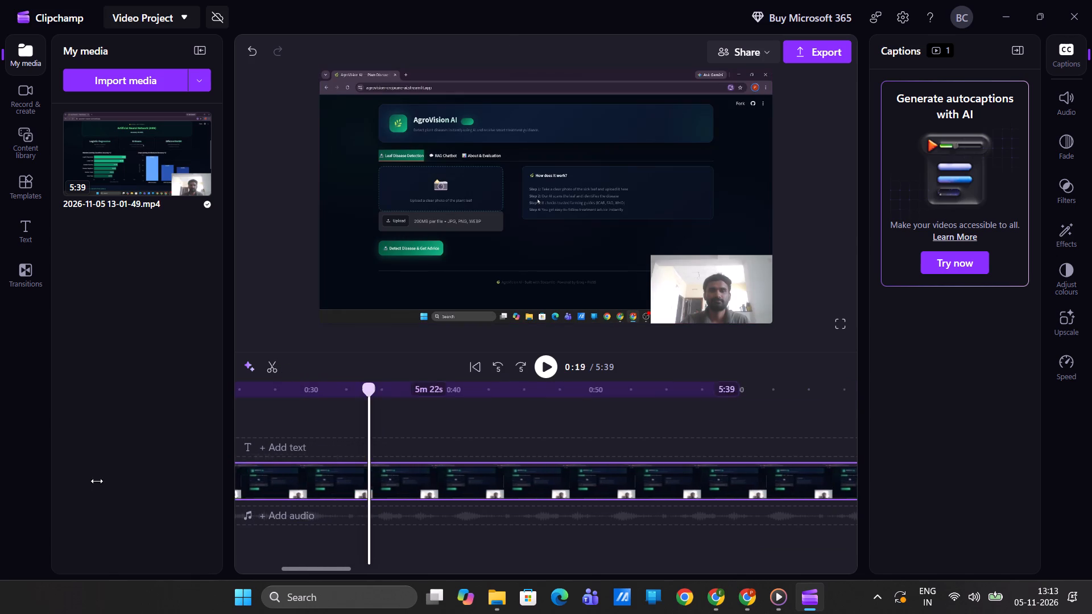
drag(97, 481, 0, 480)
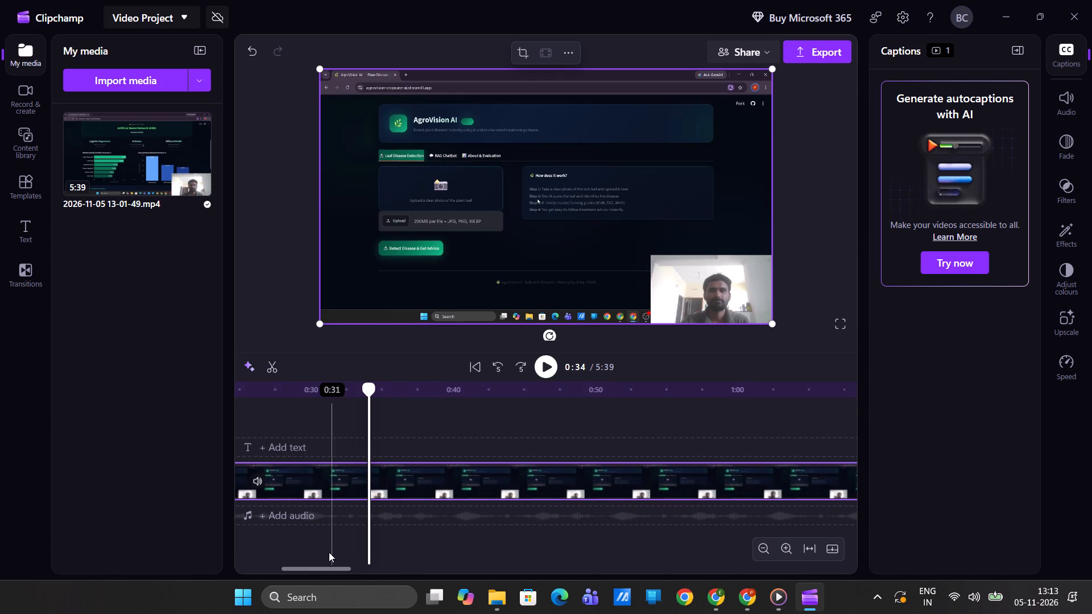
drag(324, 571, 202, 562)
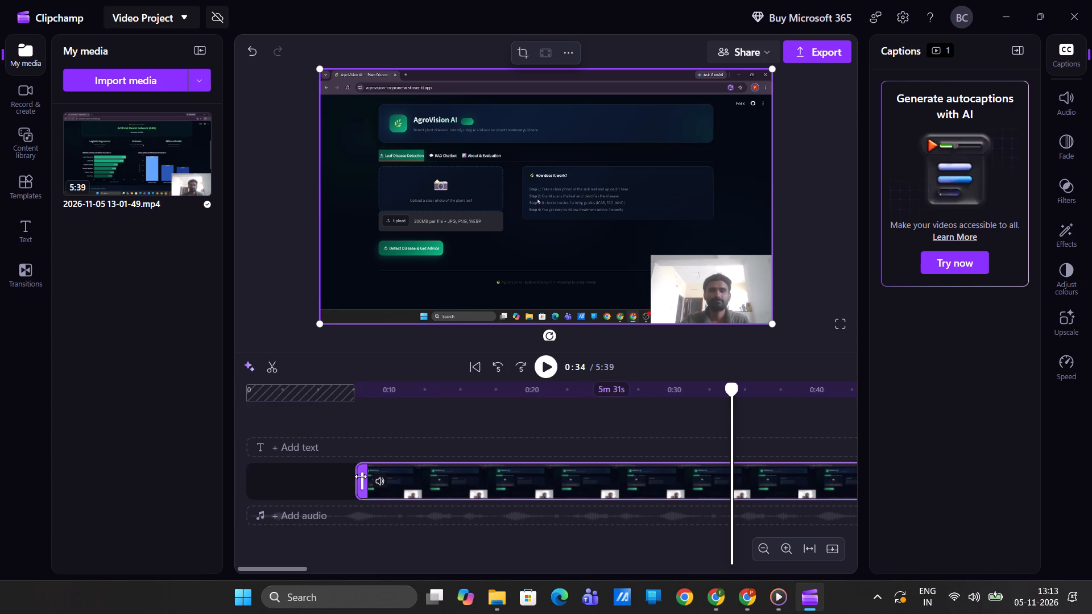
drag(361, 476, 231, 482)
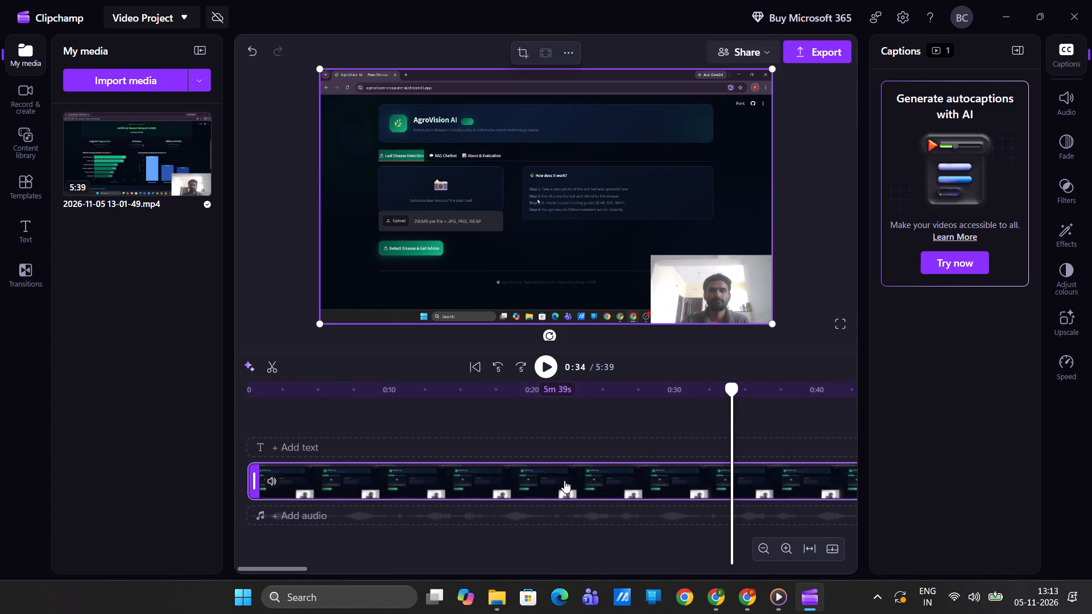
Play the recording from the beginning, stop at about 0:03, and split the clip there.
click(546, 374)
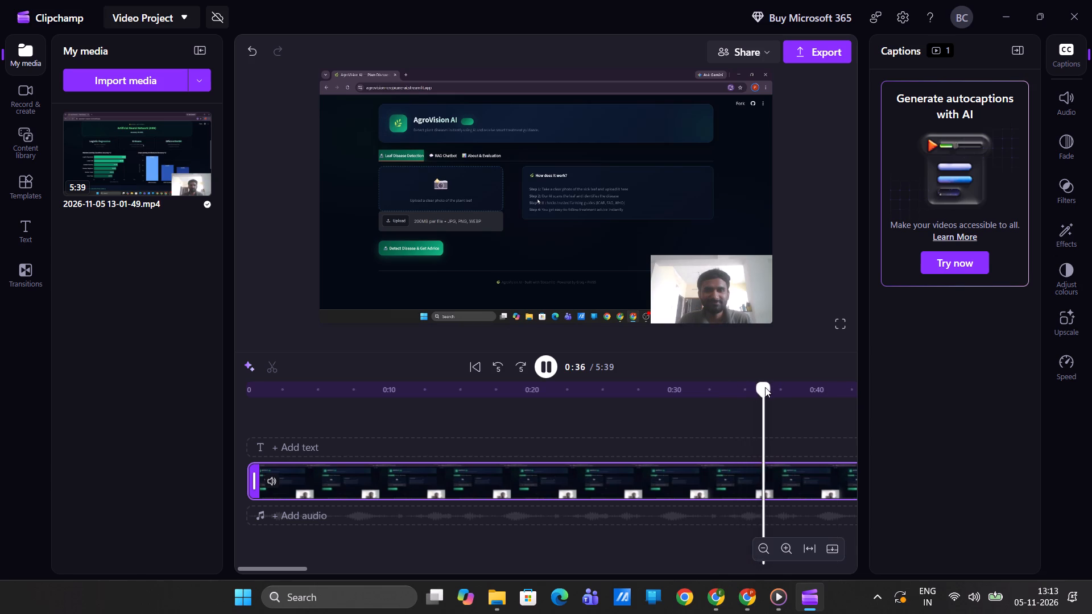
drag(765, 387, 185, 426)
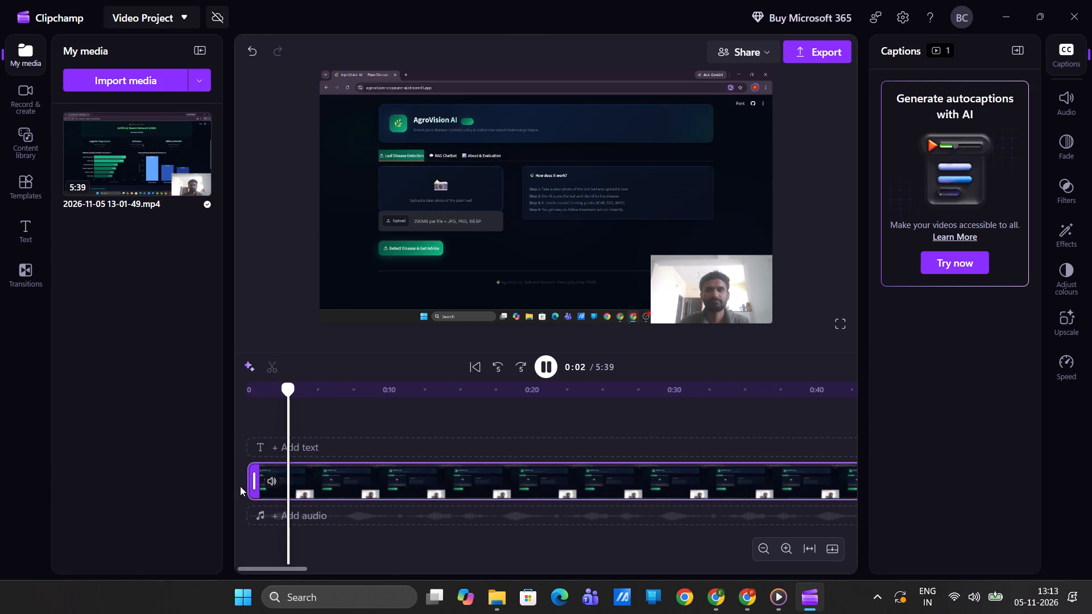
drag(250, 484, 209, 478)
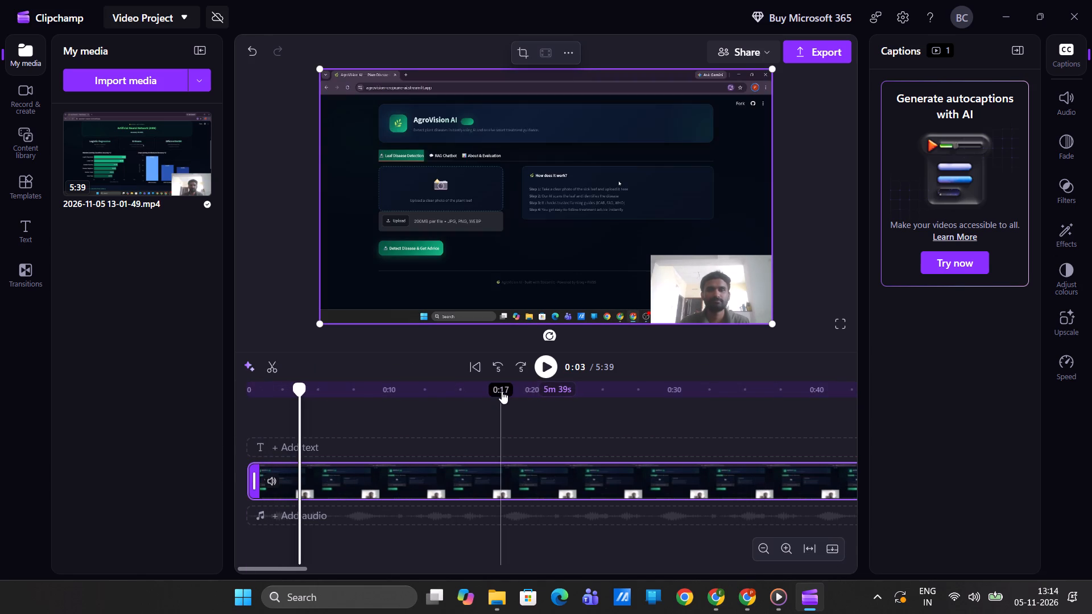
click(269, 364)
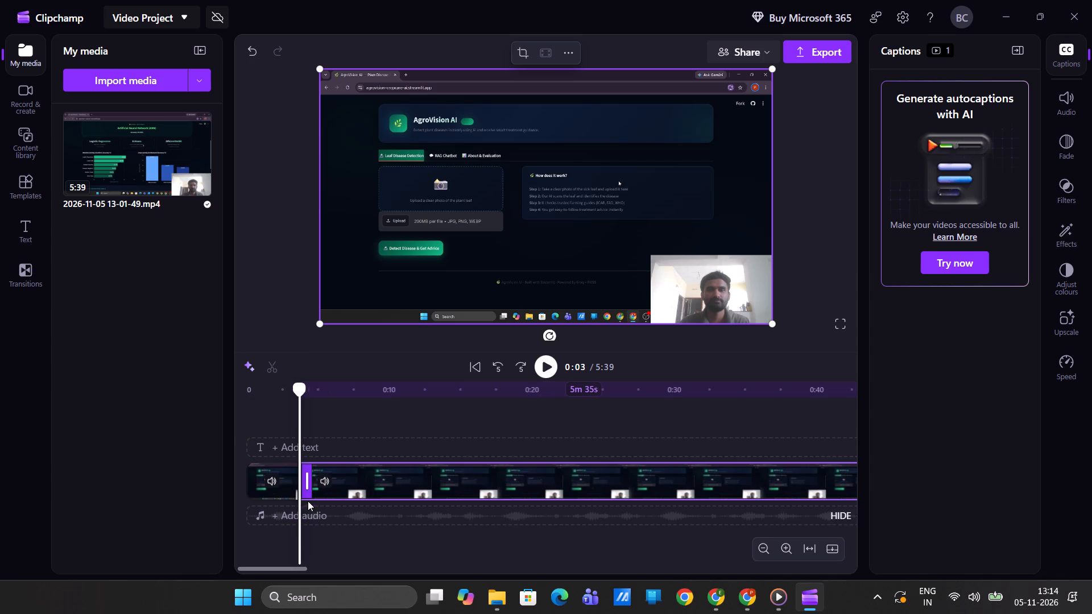
Undo the split at 0:03 and step back through the earlier trim and move changes to the recording clip.
drag(298, 389, 341, 405)
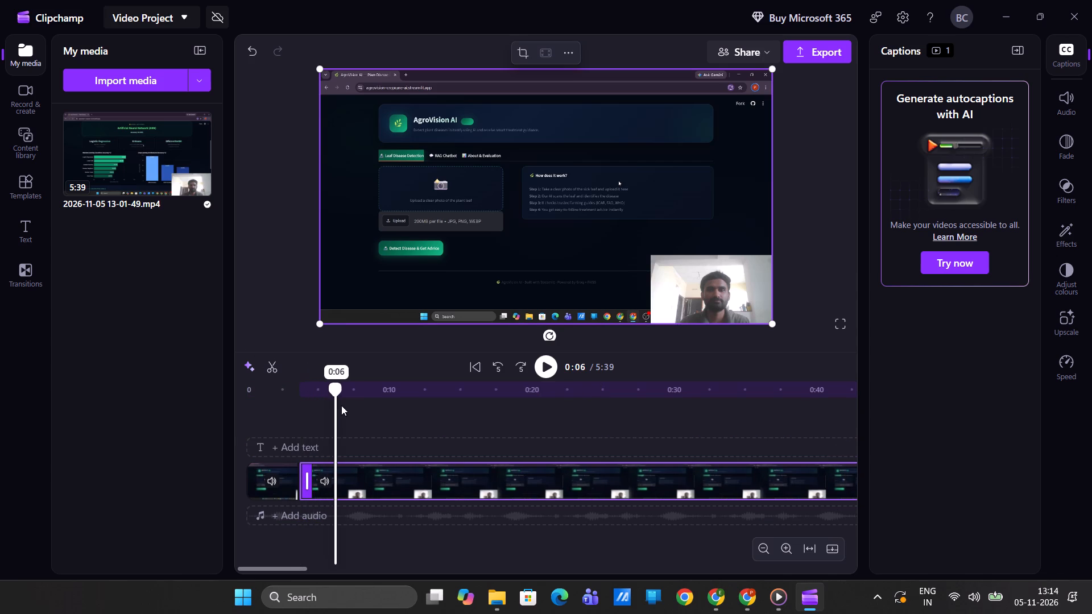
drag(341, 405, 302, 443)
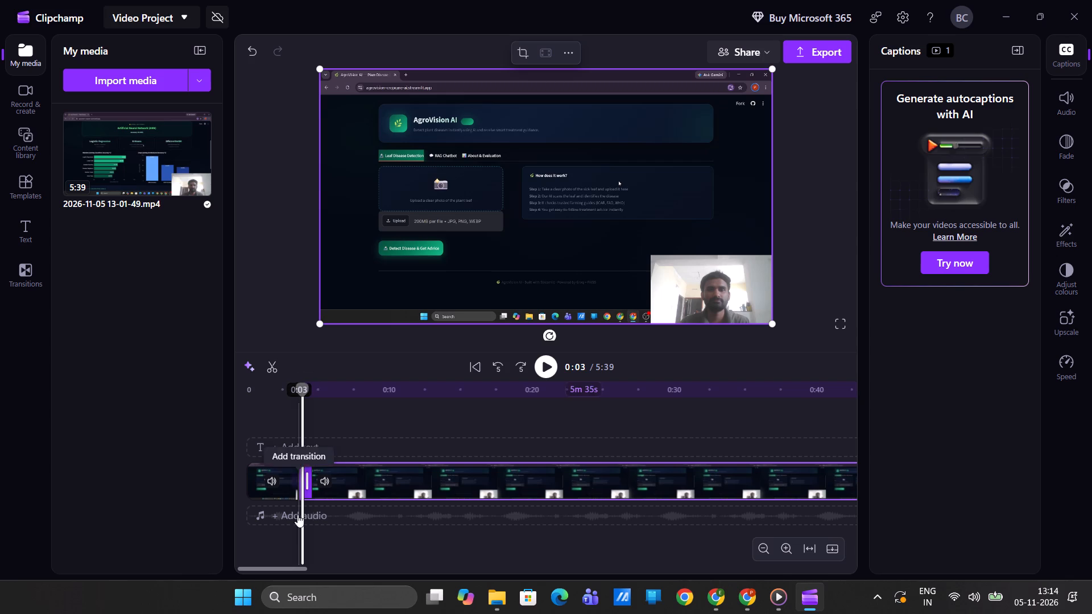
key(ctrl+z)
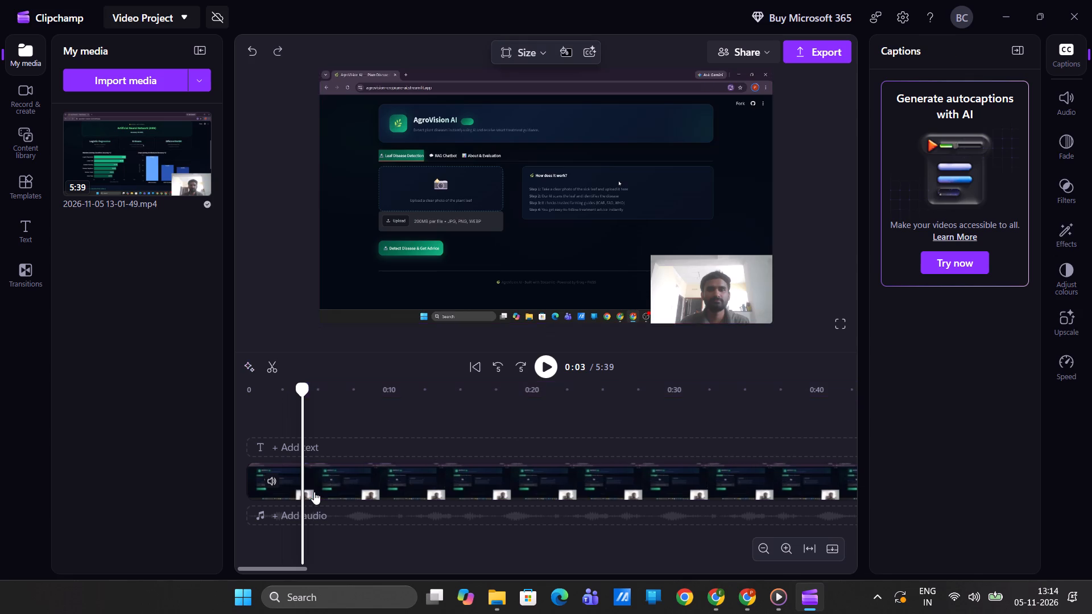
key(ctrl+z)
click(296, 486)
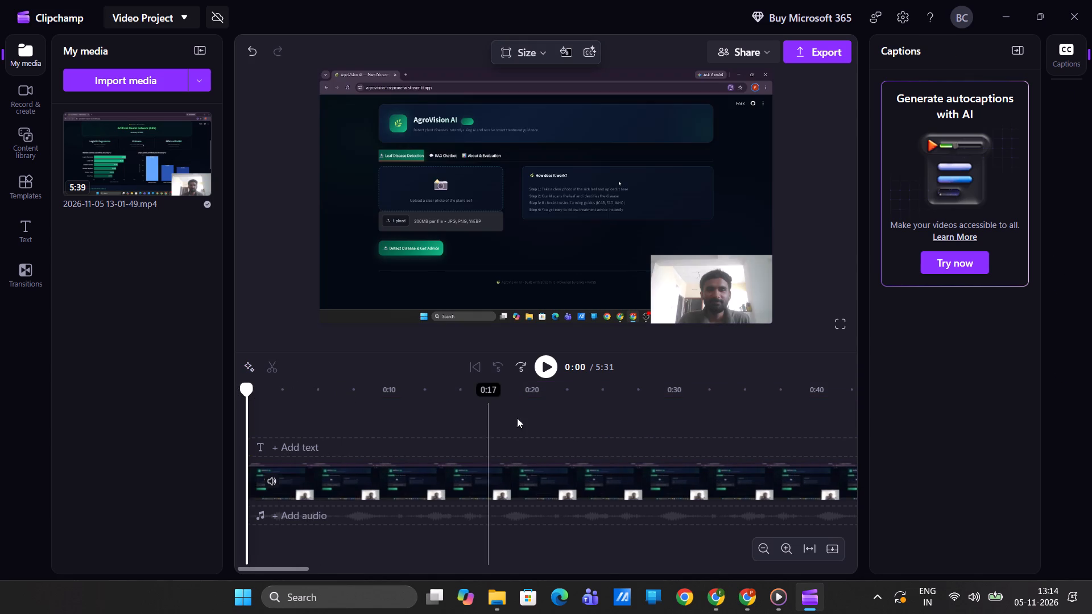
key(ctrl+z)
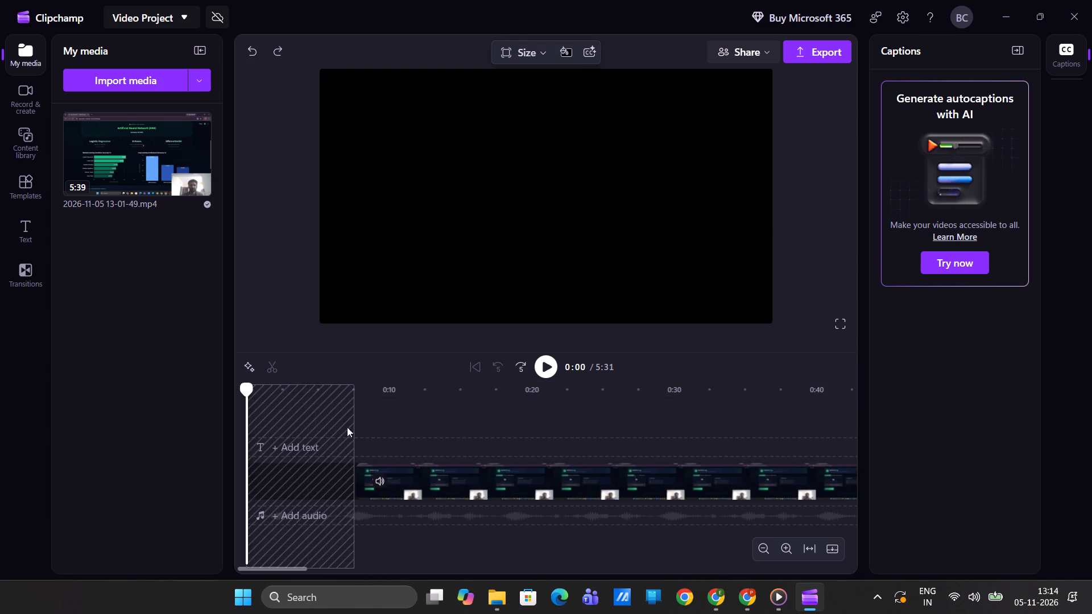
key(ctrl+z)
key(ctrl+z)
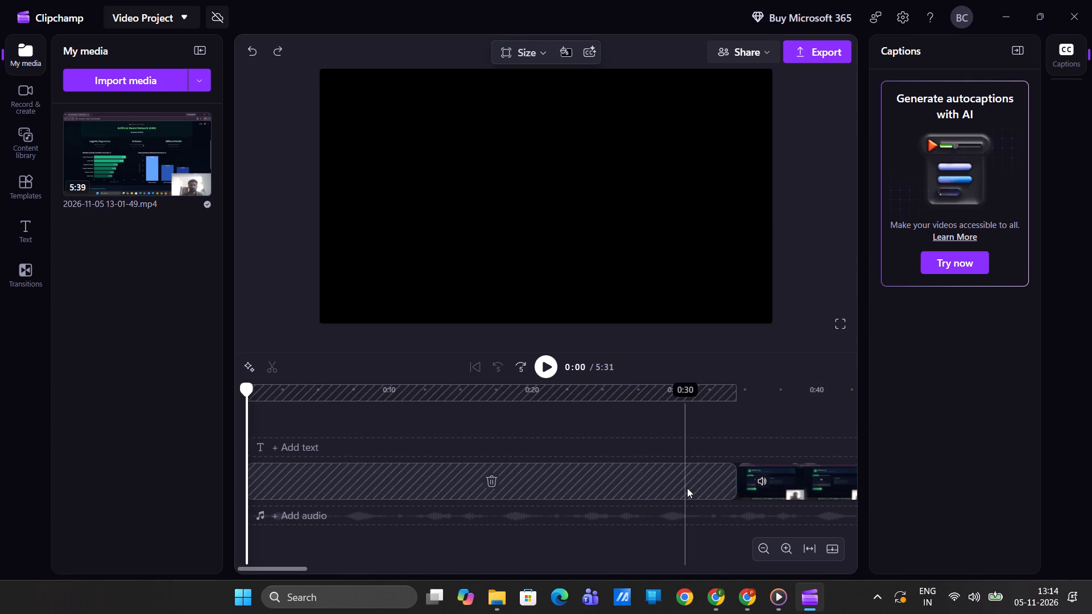
Extend the recording clip's start back to the timeline start to restore its full length.
drag(743, 483, 160, 464)
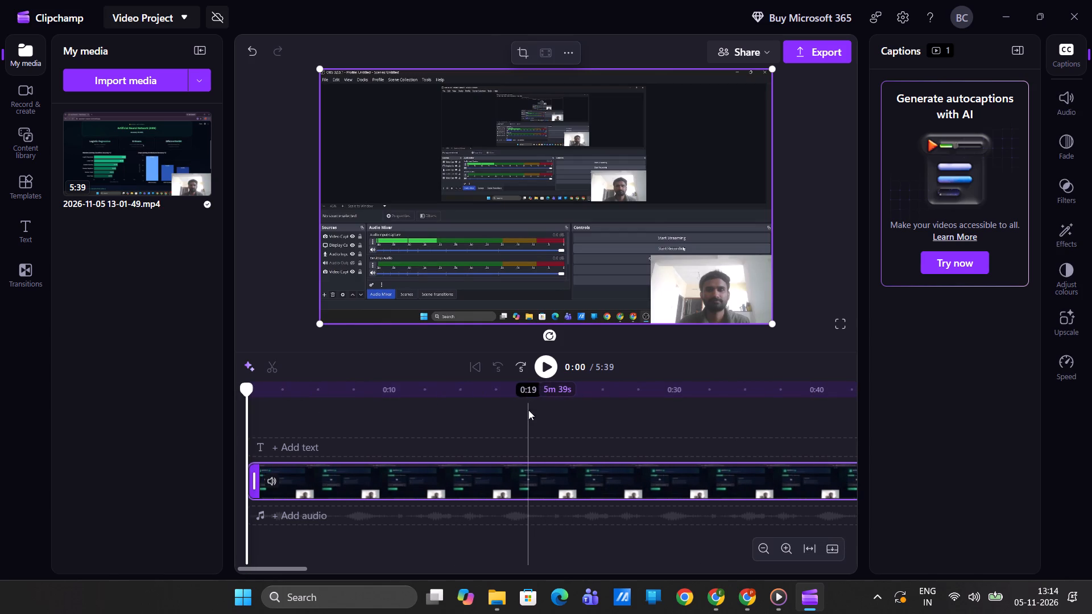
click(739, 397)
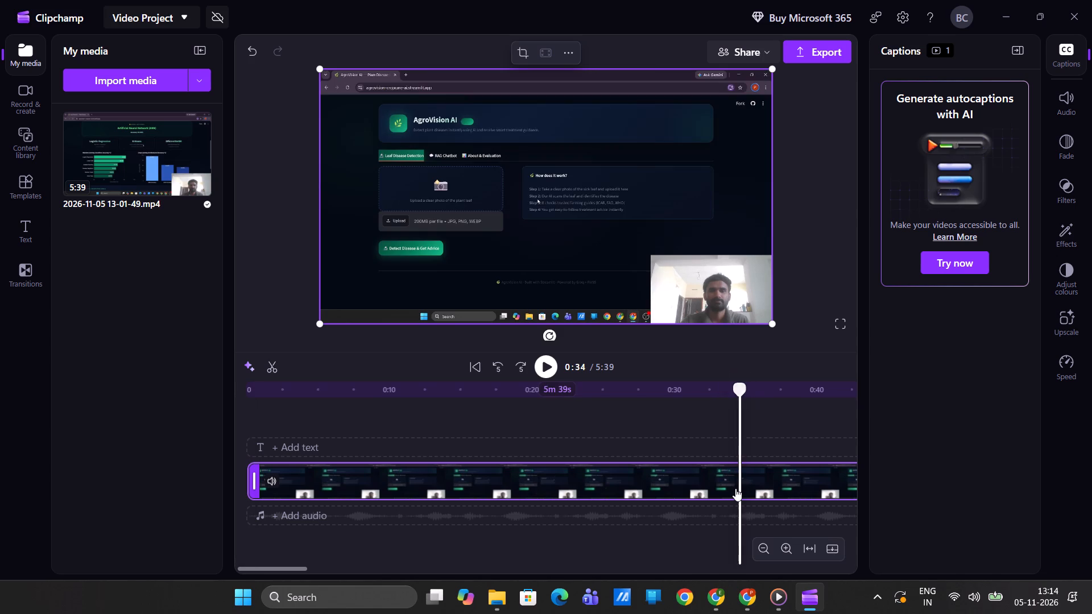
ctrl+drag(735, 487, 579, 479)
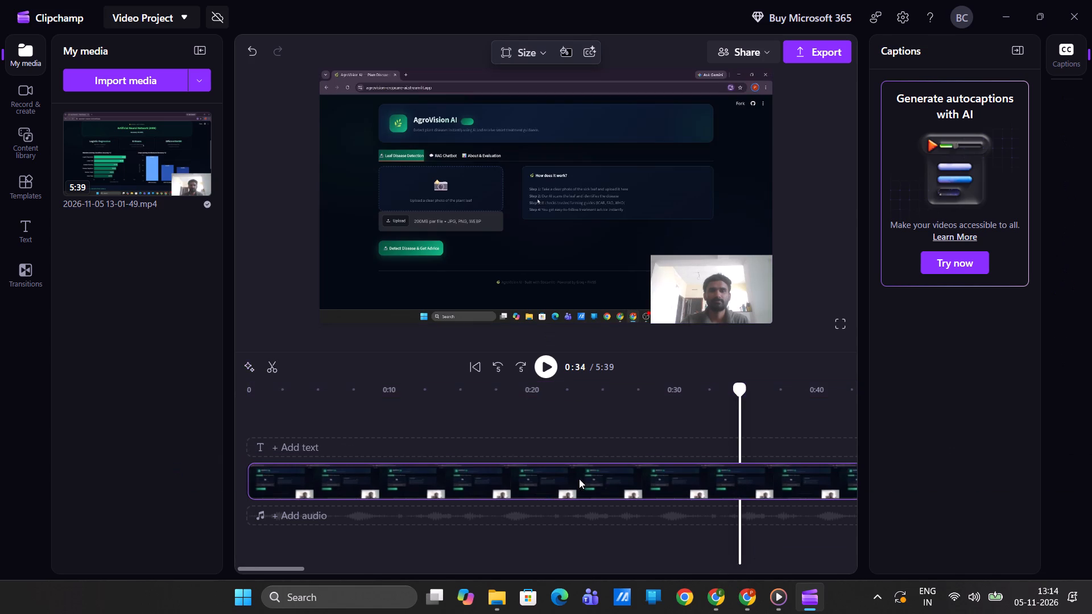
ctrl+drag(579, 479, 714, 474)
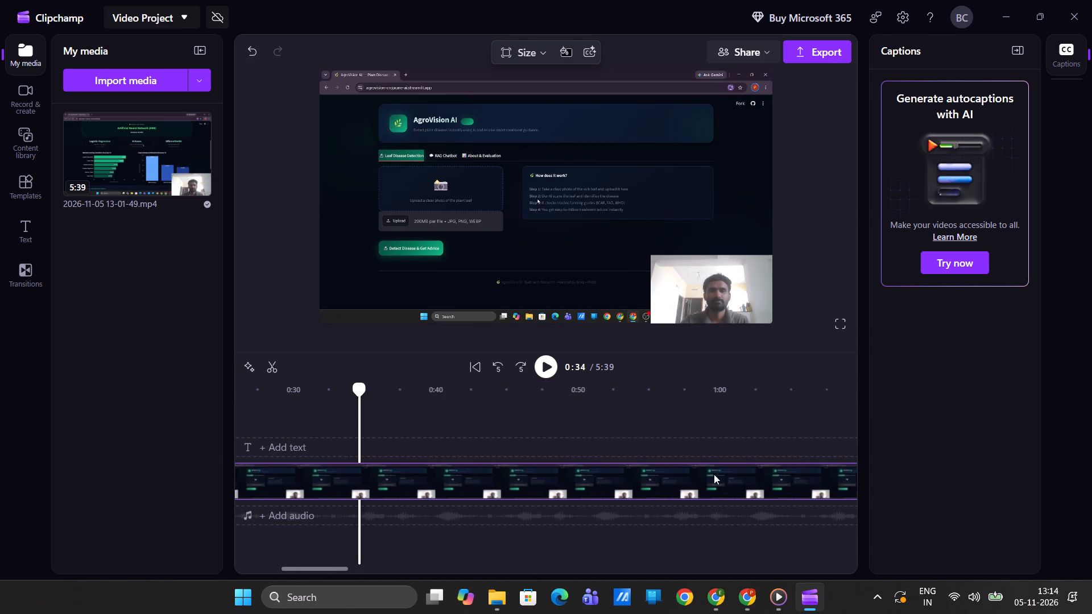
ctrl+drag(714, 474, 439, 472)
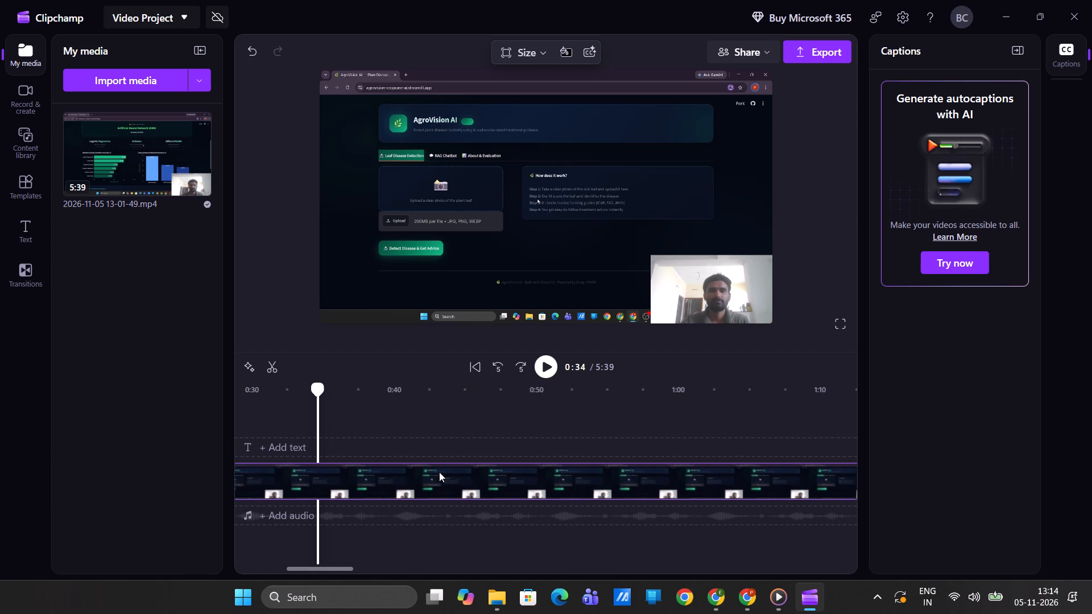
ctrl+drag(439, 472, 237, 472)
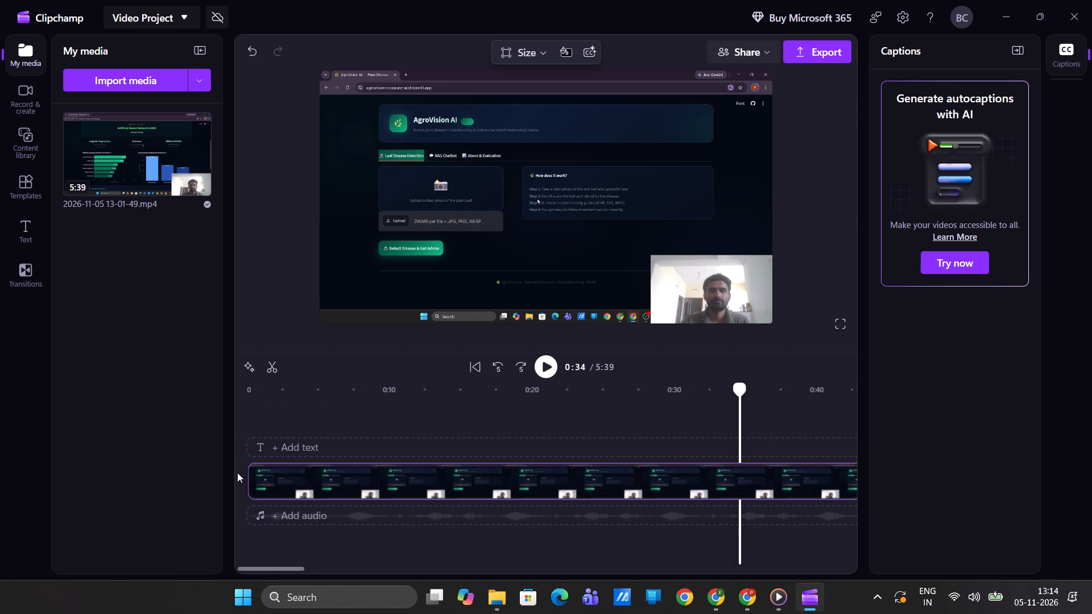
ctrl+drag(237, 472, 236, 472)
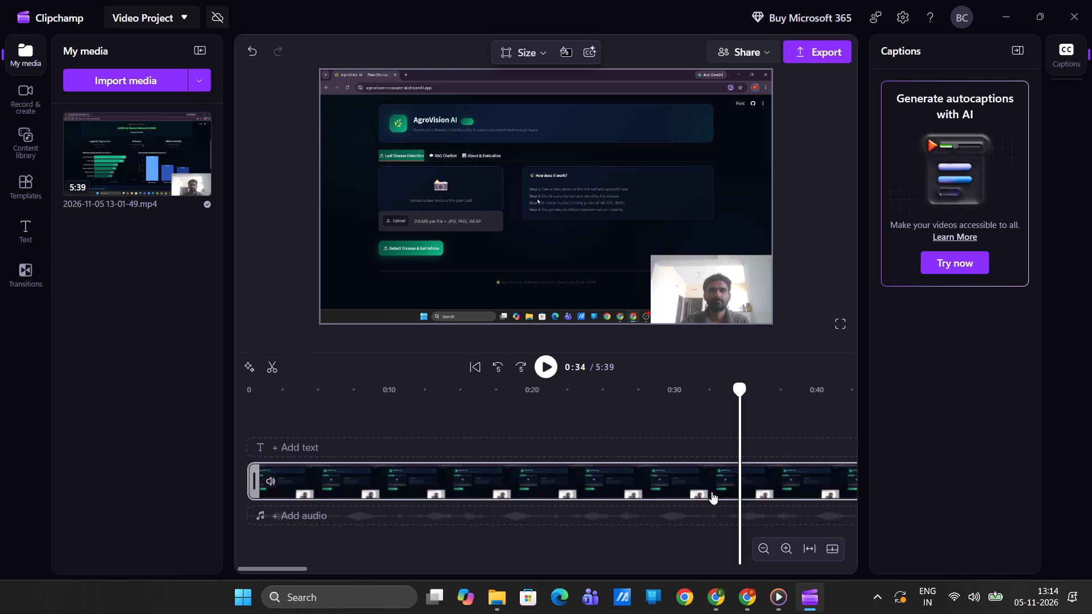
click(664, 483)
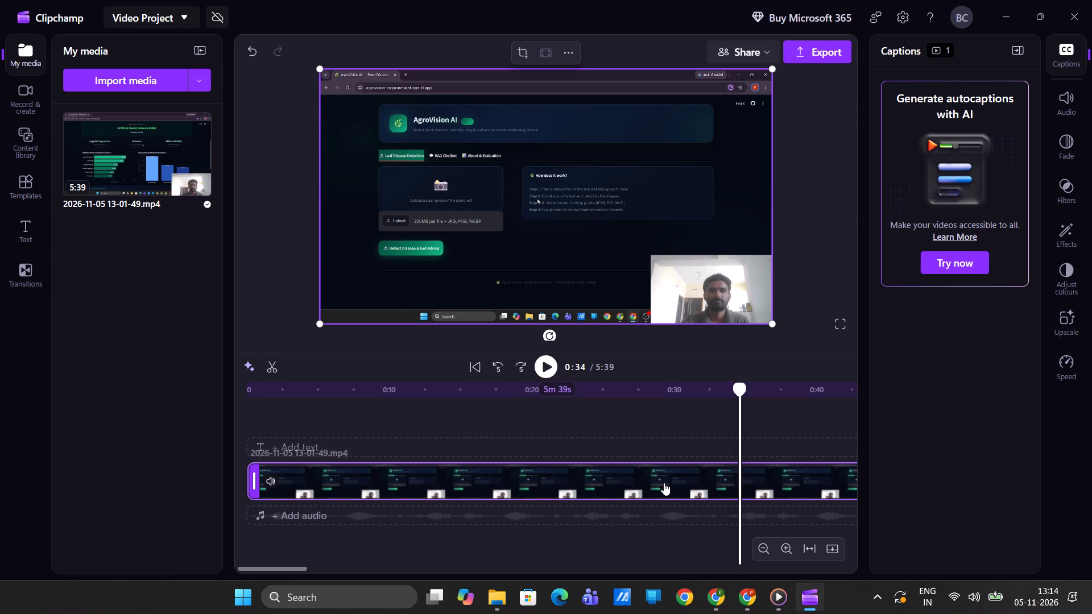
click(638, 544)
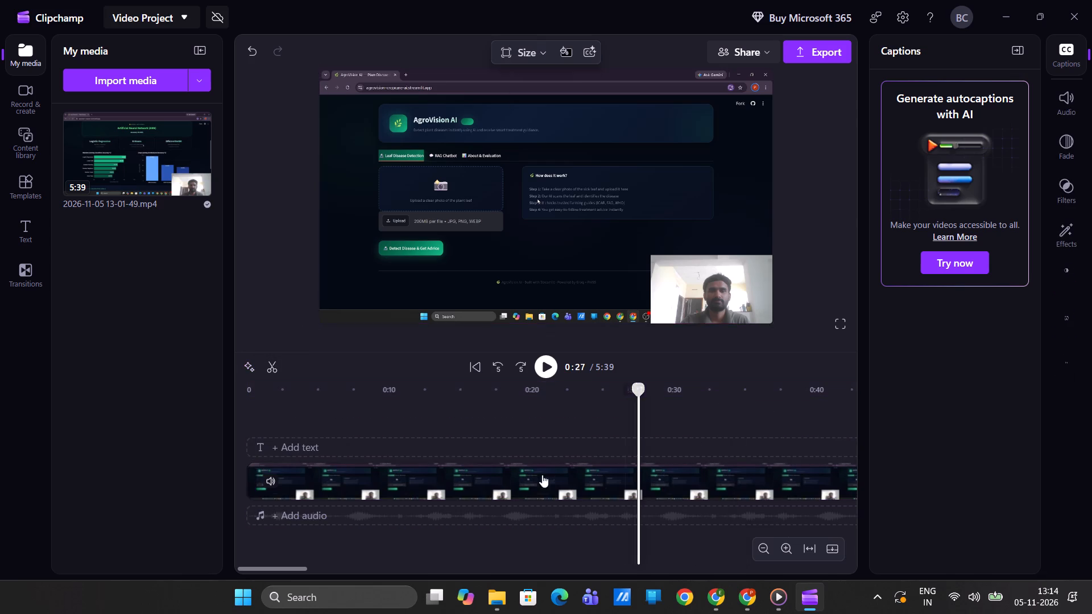
Position the playhead at about 0:34 and split the recording clip there.
click(723, 376)
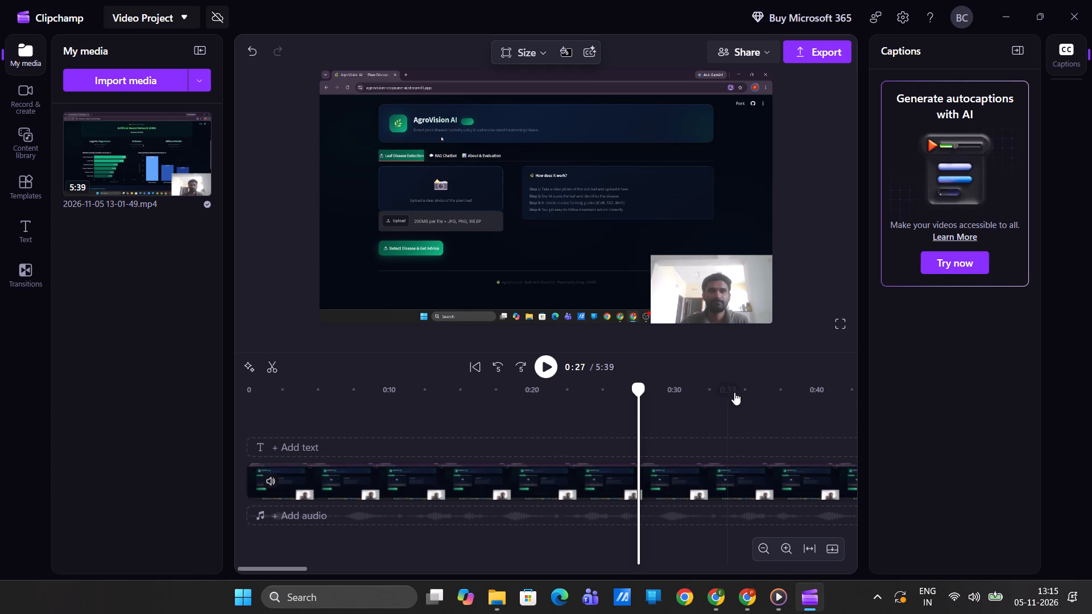
click(734, 393)
click(747, 393)
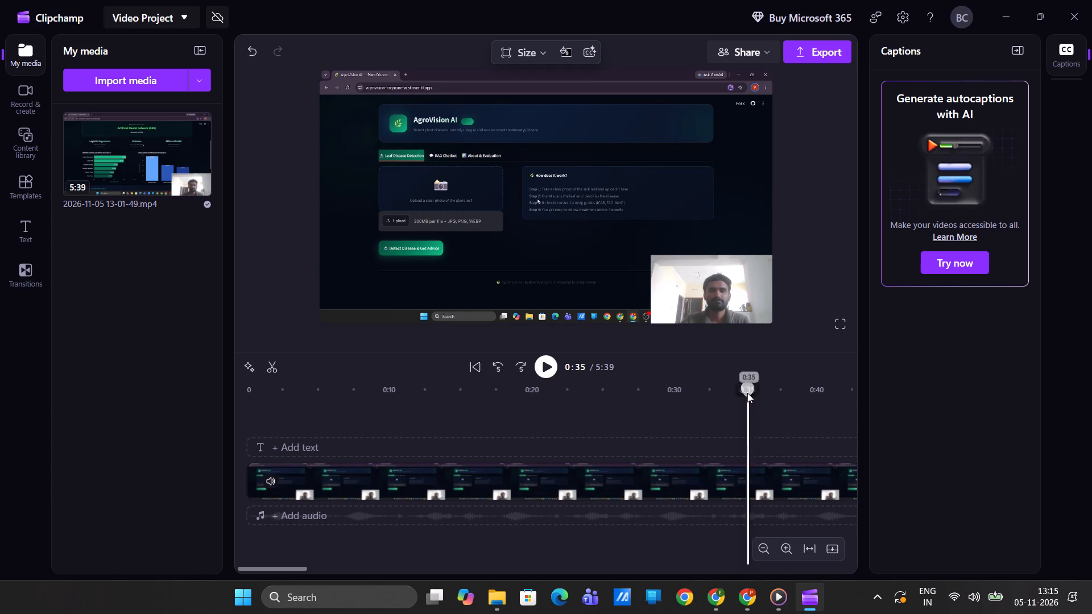
click(738, 396)
click(726, 398)
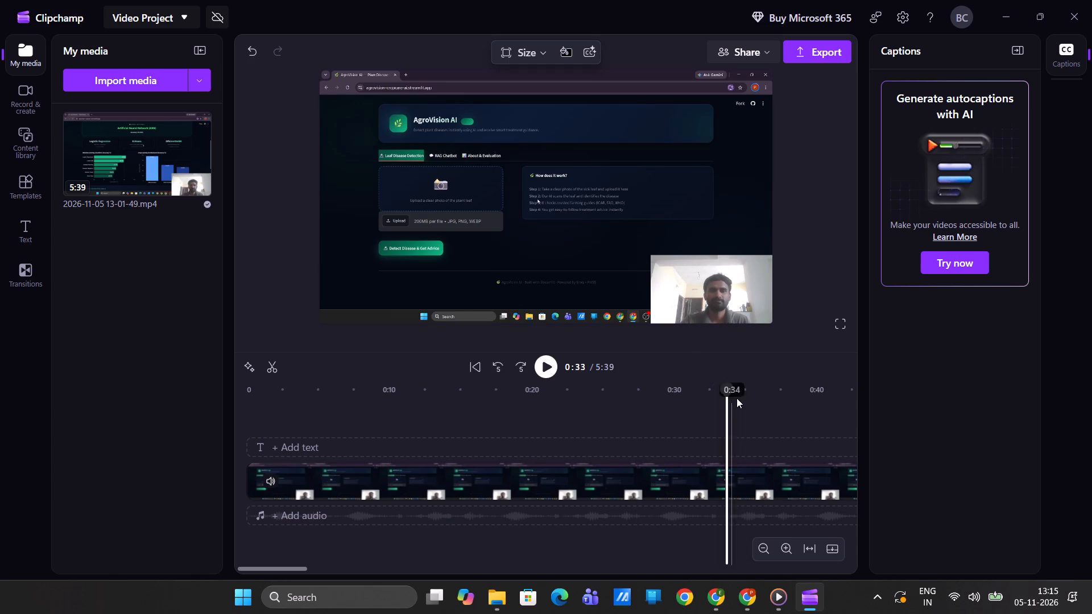
click(737, 398)
click(737, 398)
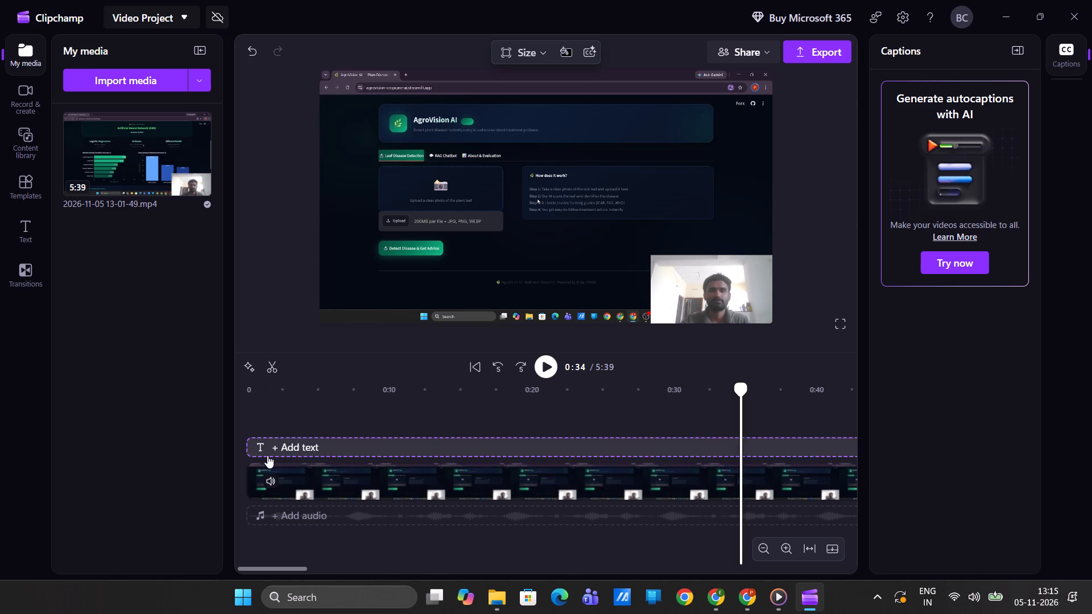
click(275, 371)
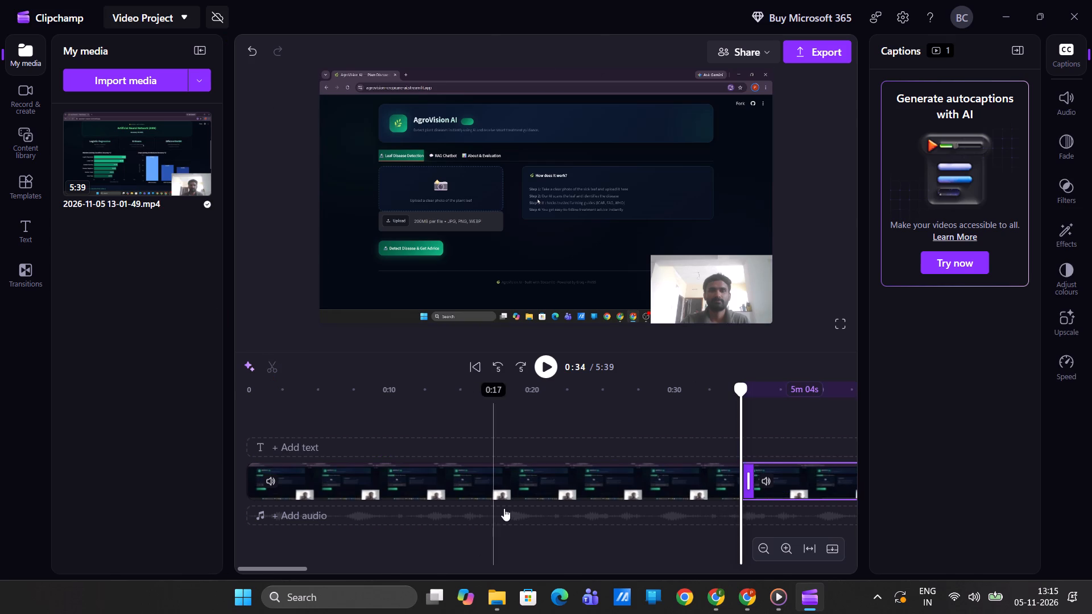
Delete the opening segment of the recording before the 0:34 split.
click(542, 478)
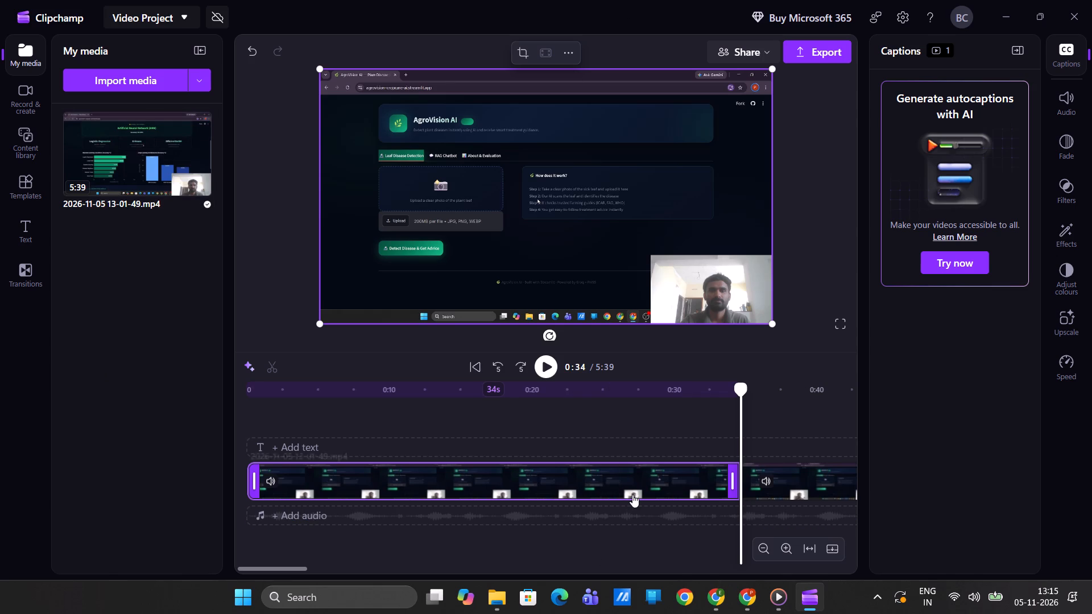
right_click(471, 486)
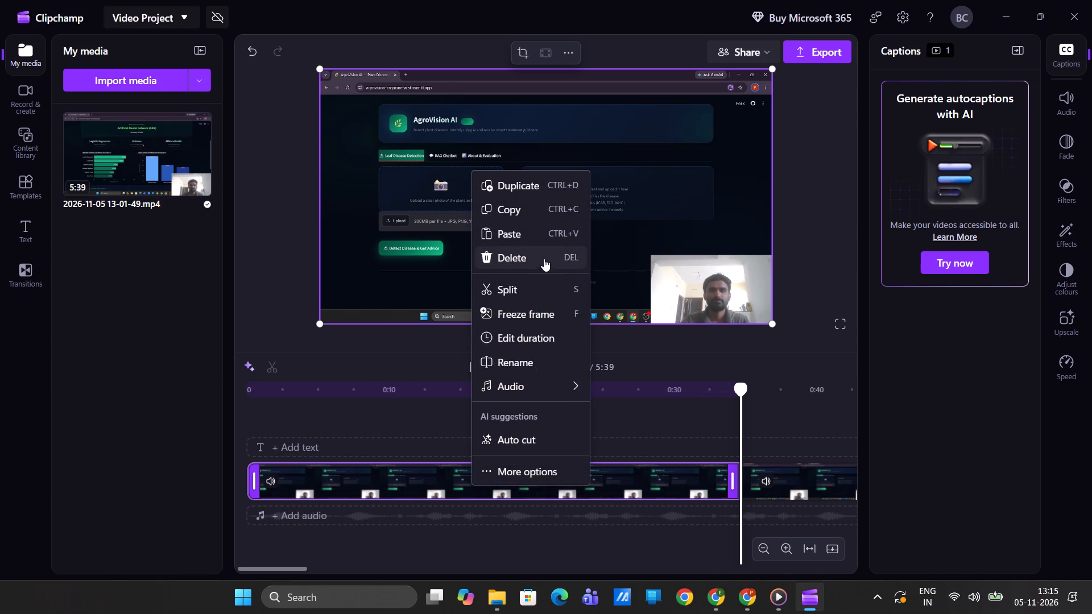
click(544, 259)
Move the remaining recording clip to the start of the timeline to close the gap.
drag(806, 488, 417, 514)
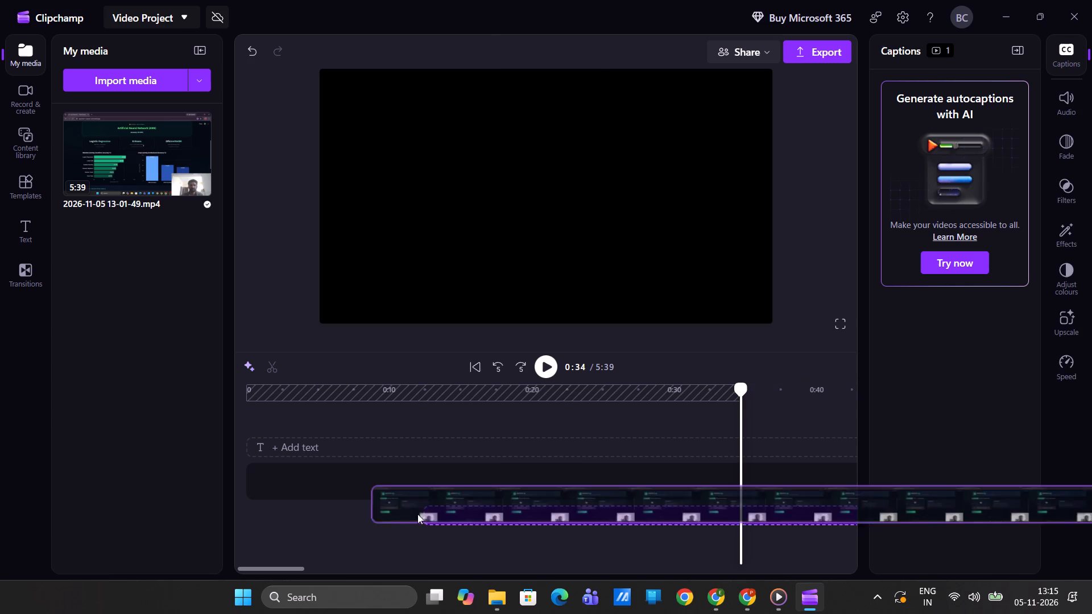
drag(417, 514, 304, 482)
drag(304, 482, 218, 480)
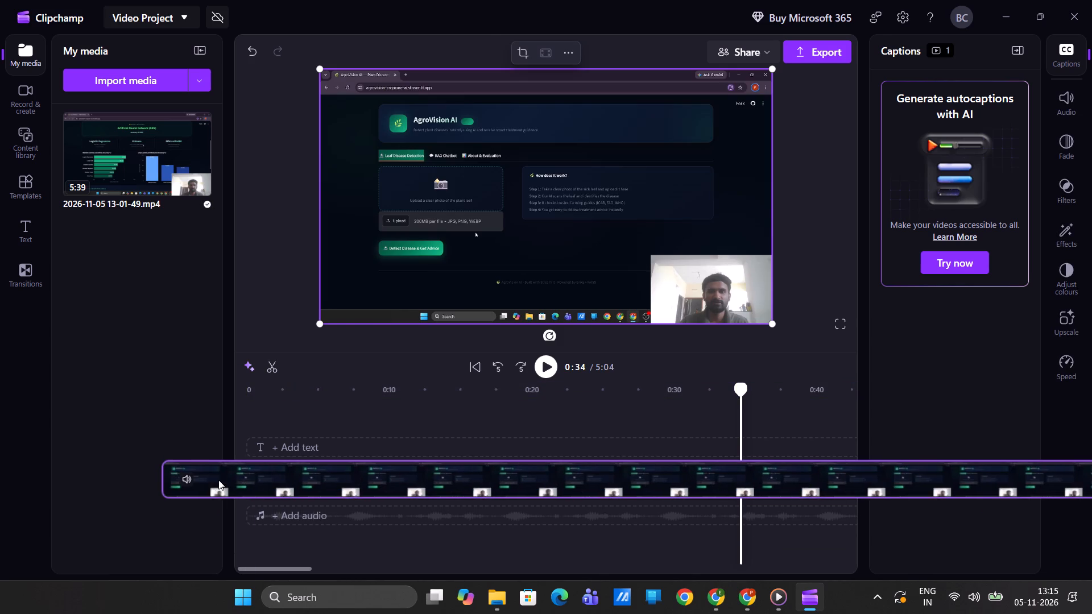
drag(218, 480, 288, 494)
Play back the opening of the trimmed recording and look along the timeline to the clip's end.
click(445, 550)
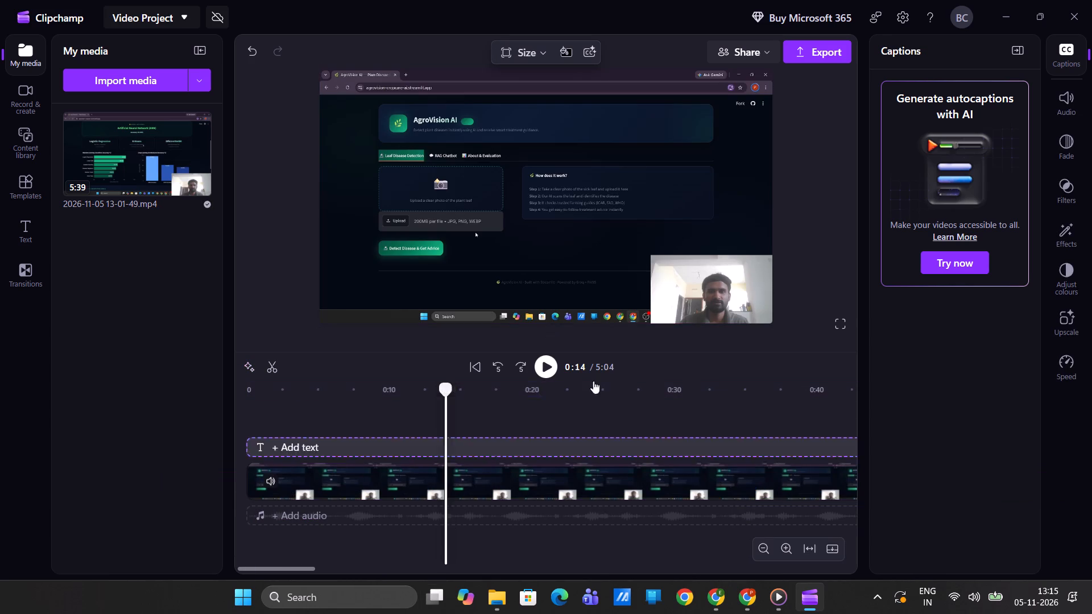
click(543, 366)
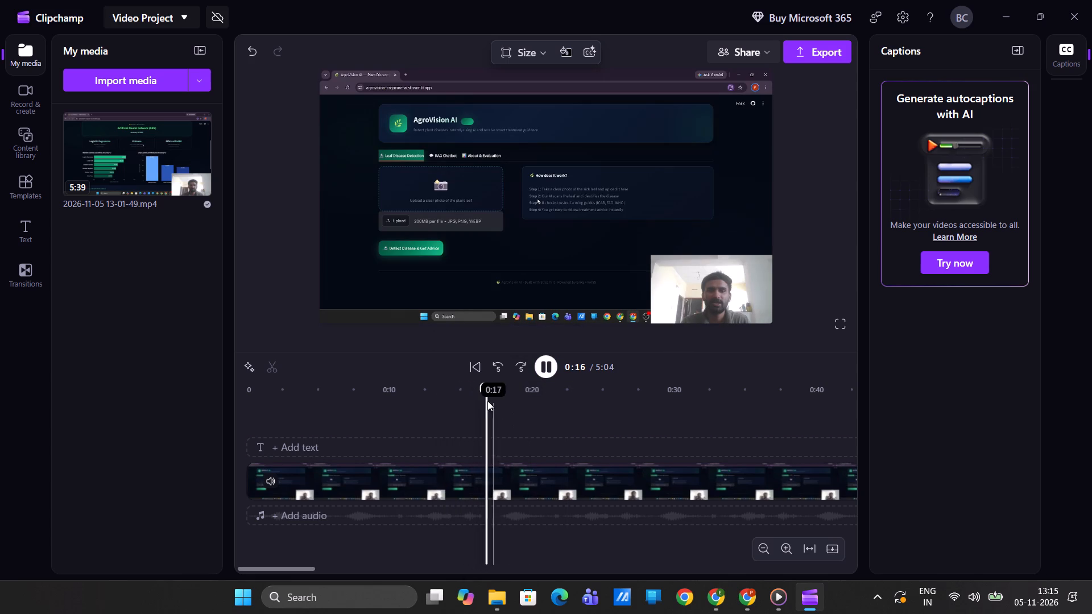
drag(492, 389, 124, 388)
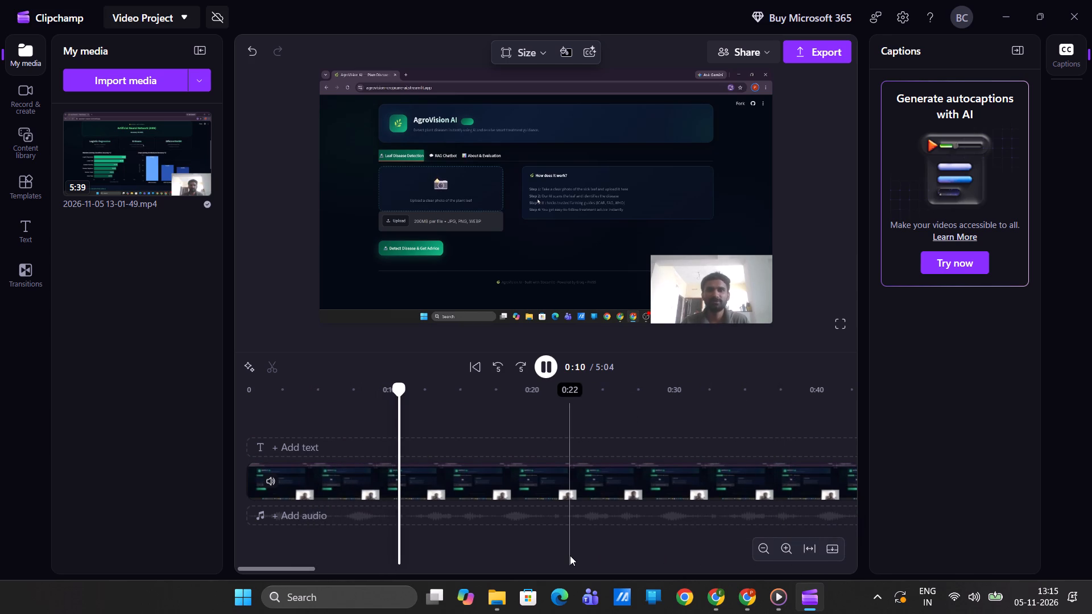
triple_click(523, 362)
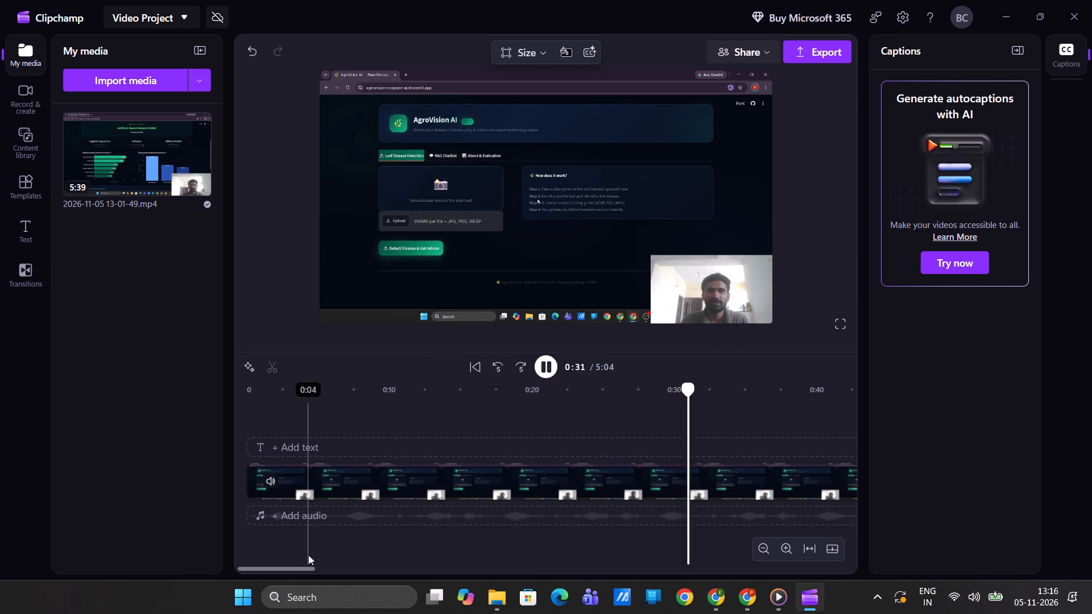
drag(309, 568, 580, 562)
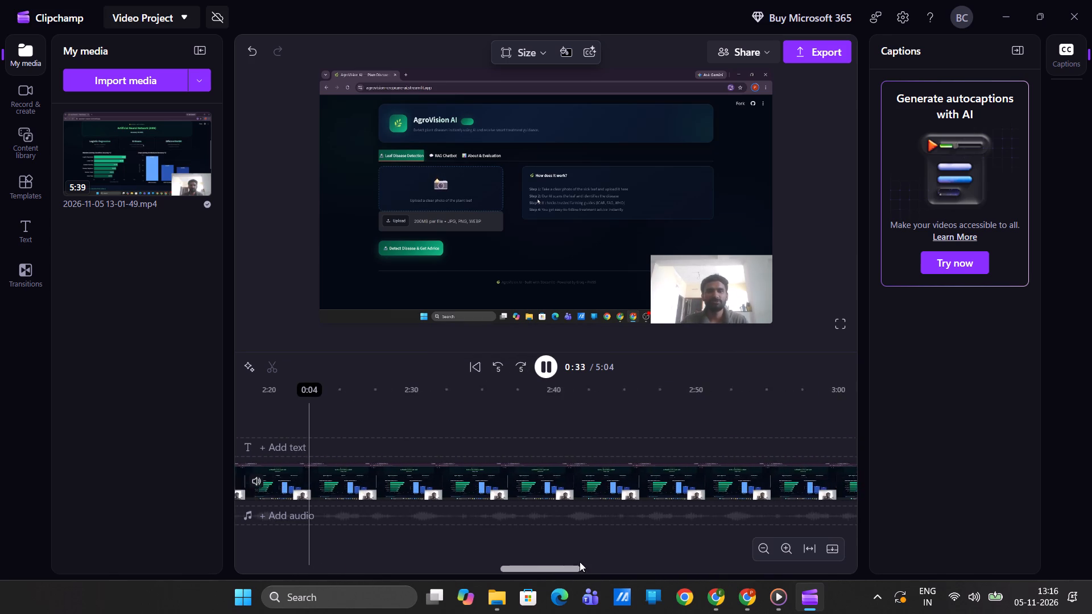
drag(580, 562, 752, 550)
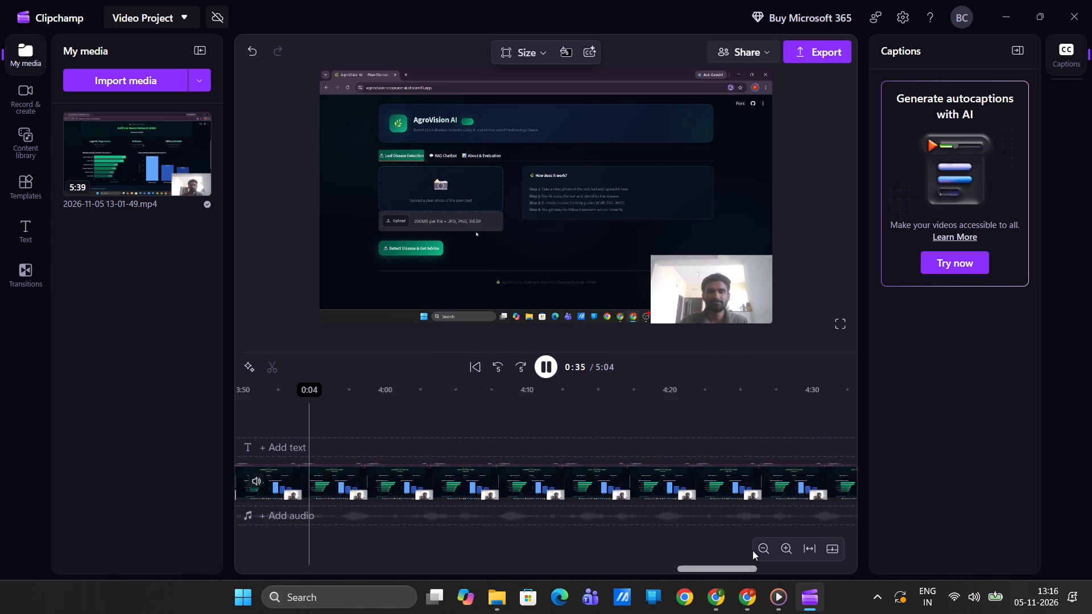
drag(752, 550, 833, 549)
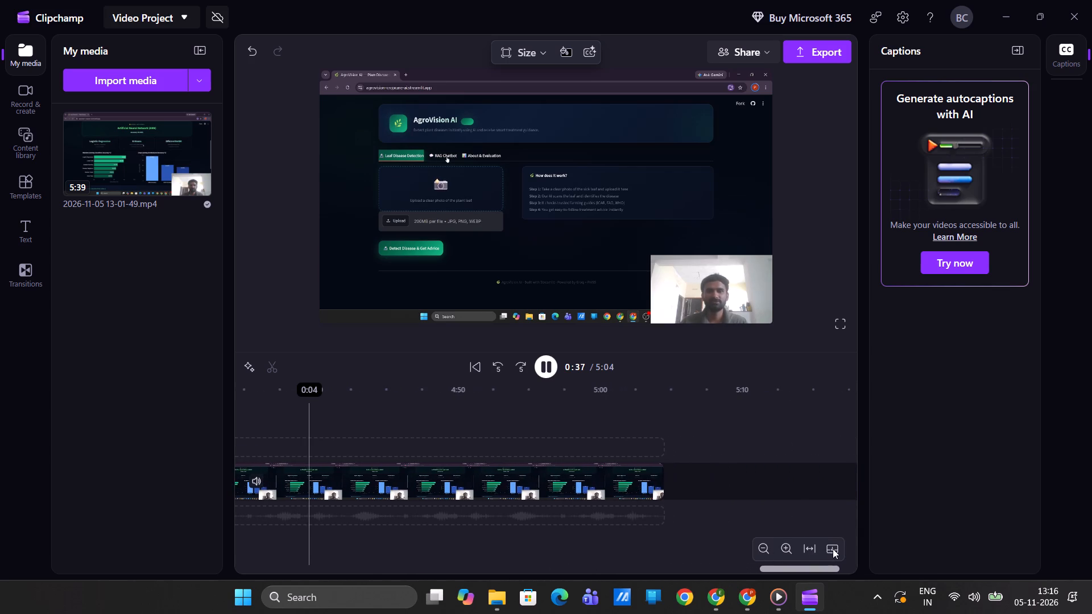
drag(833, 549, 819, 554)
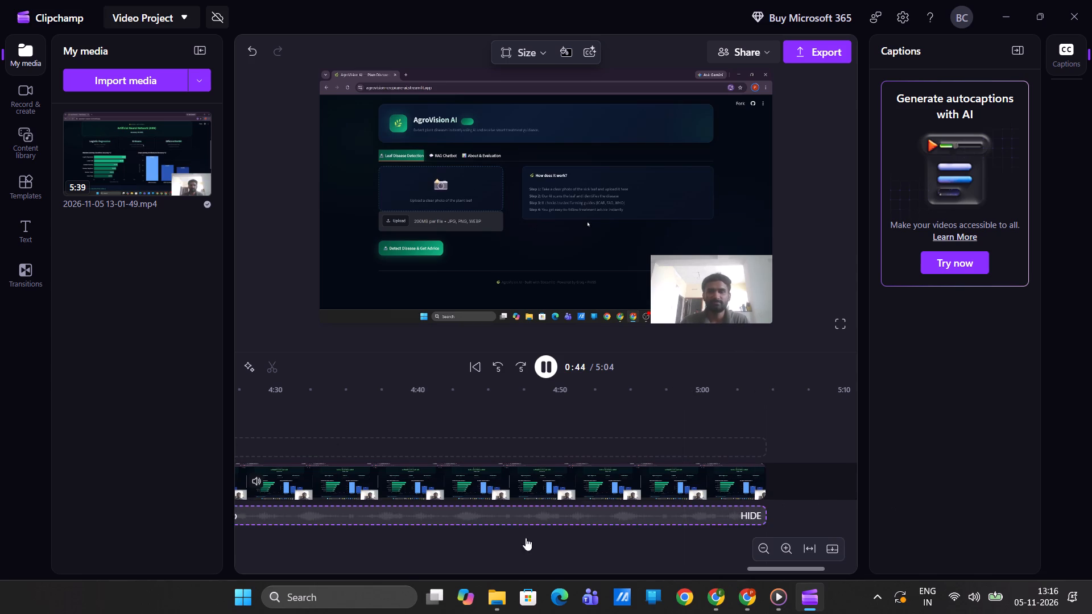
drag(767, 571, 512, 582)
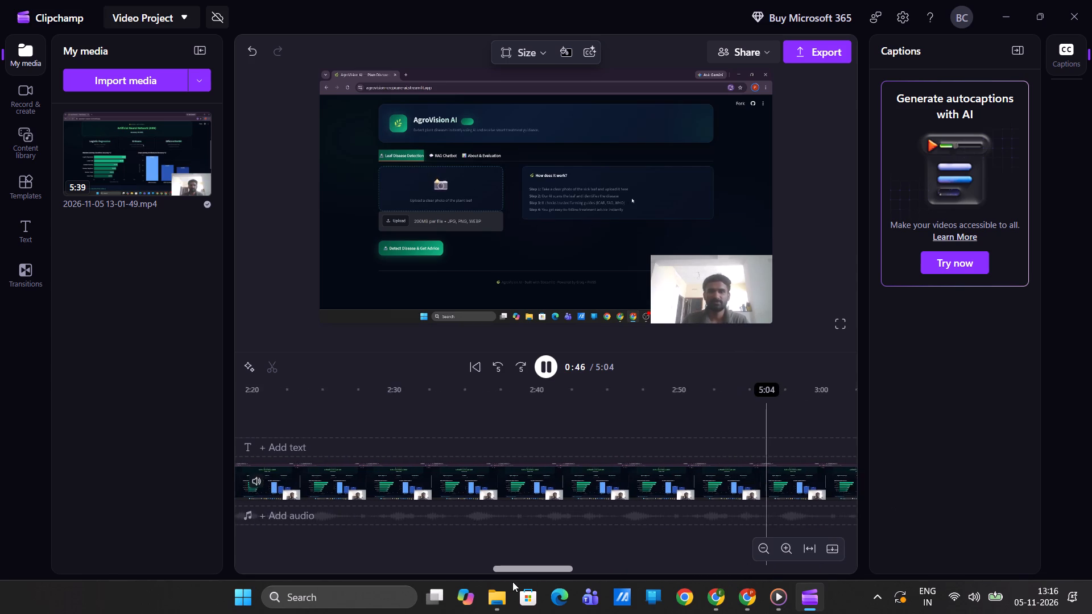
drag(512, 582, 283, 578)
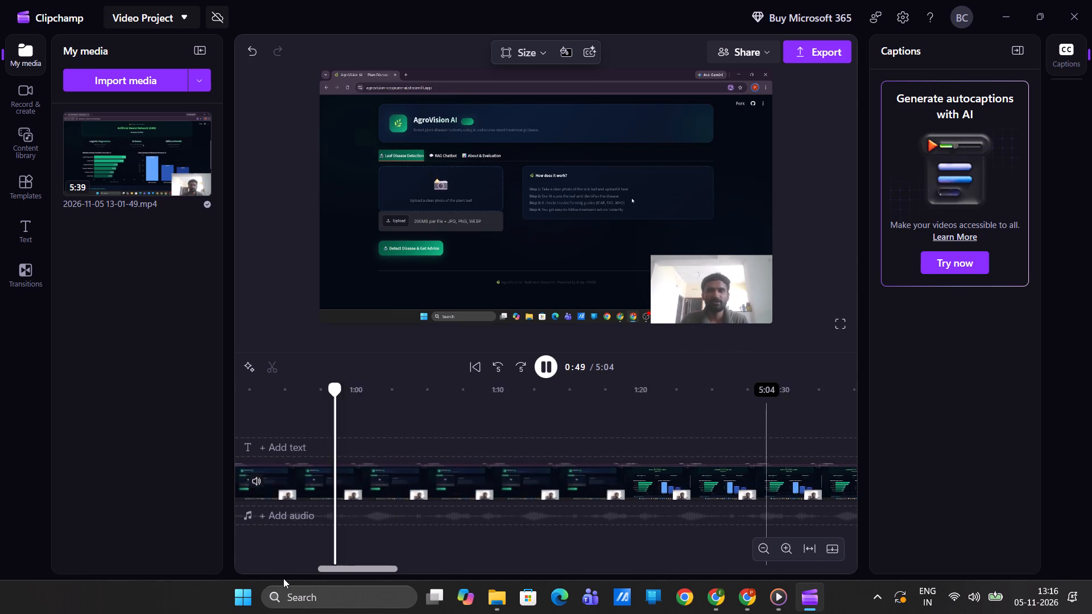
drag(283, 578, 344, 578)
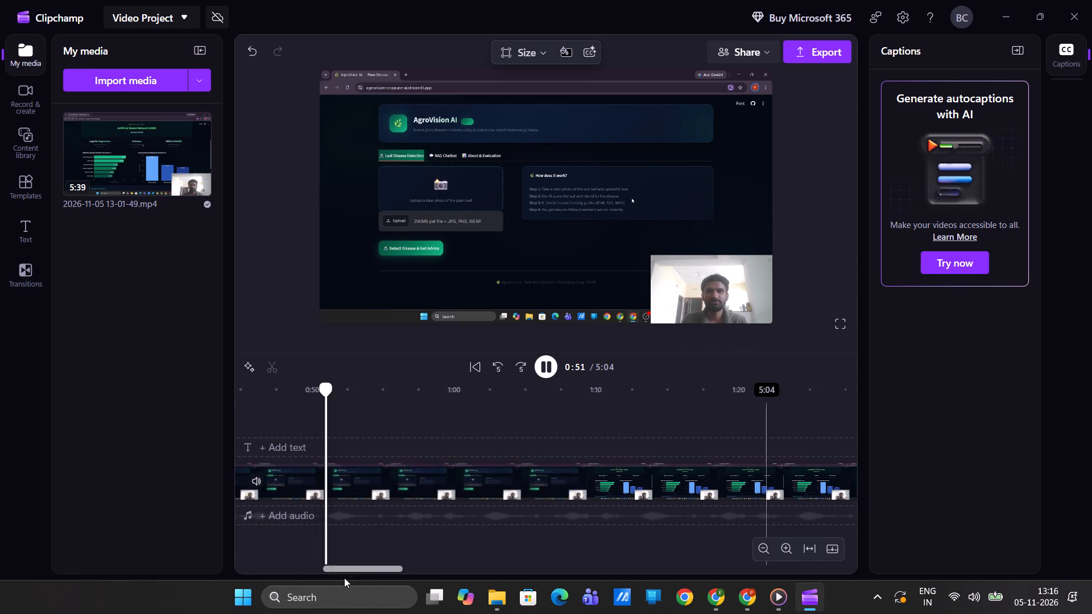
drag(344, 578, 333, 568)
drag(428, 389, 746, 417)
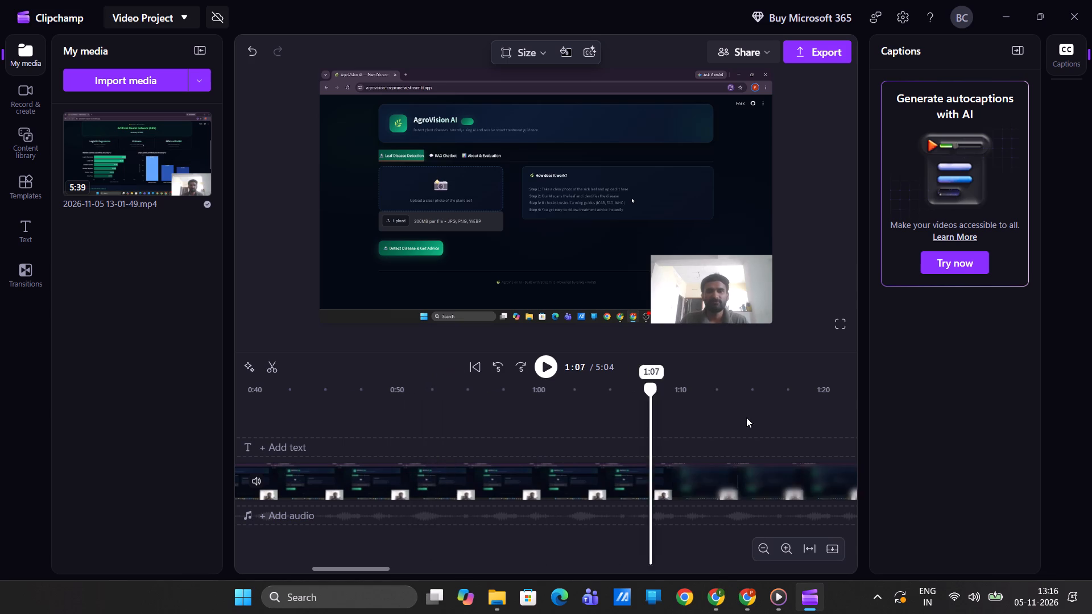
drag(746, 417, 782, 417)
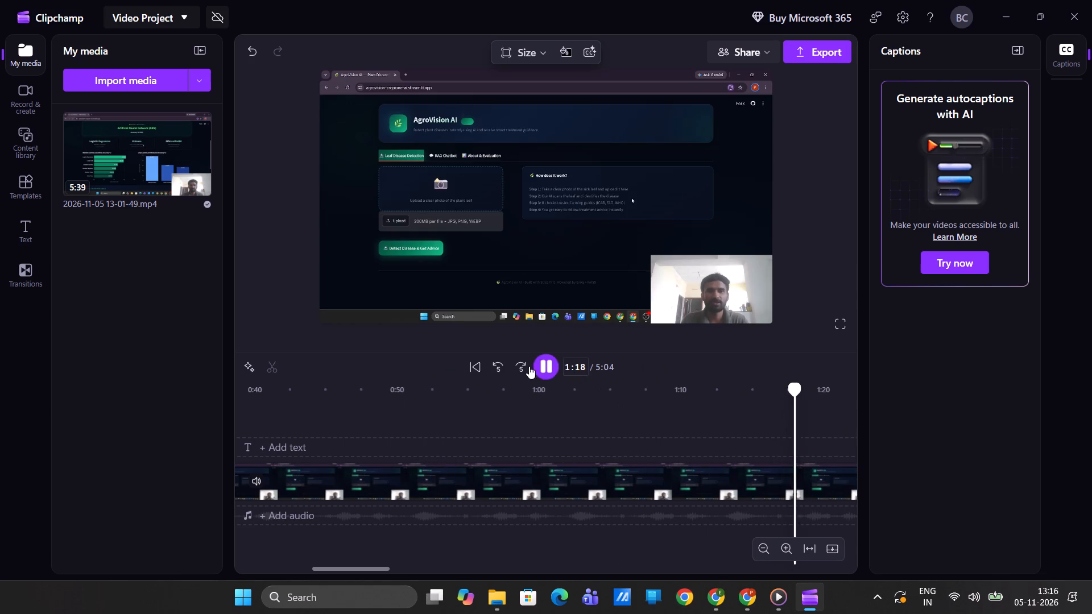
drag(383, 570, 631, 573)
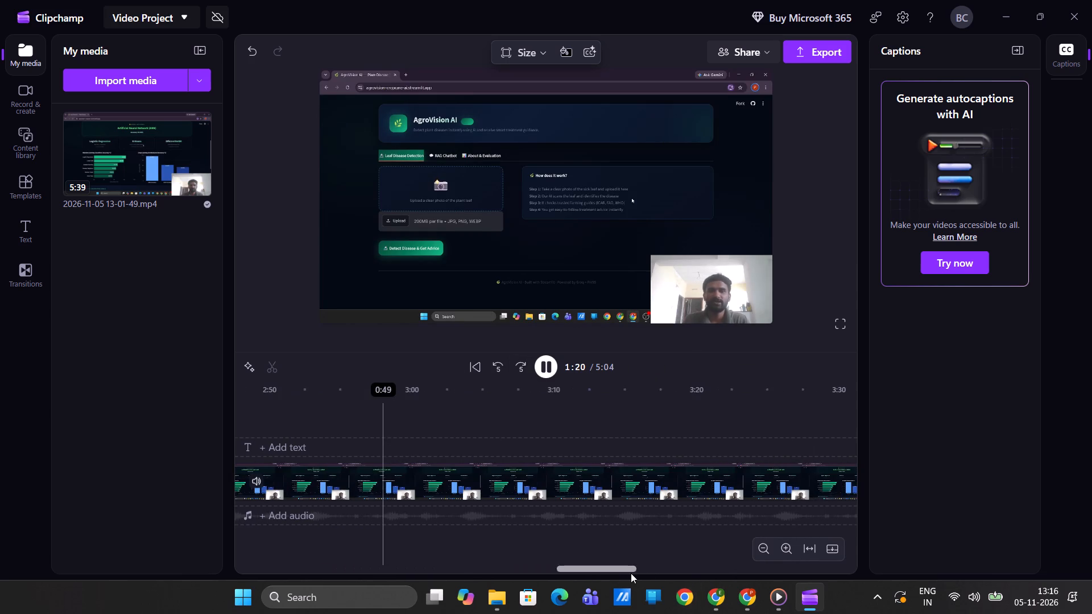
drag(631, 573, 733, 562)
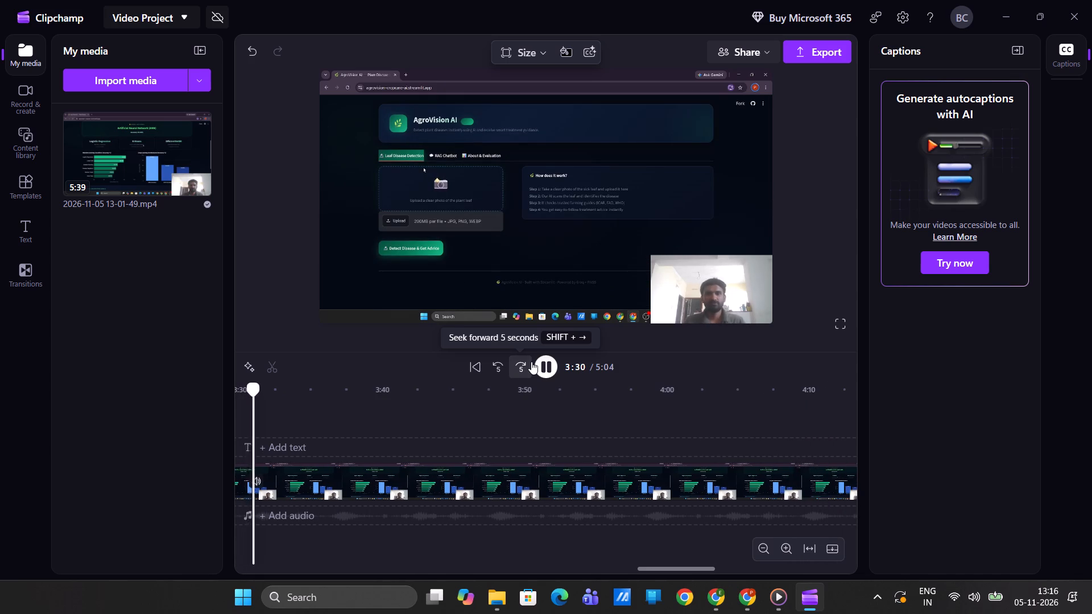
triple_click(531, 362)
triple_click(531, 362)
click(531, 362)
triple_click(531, 362)
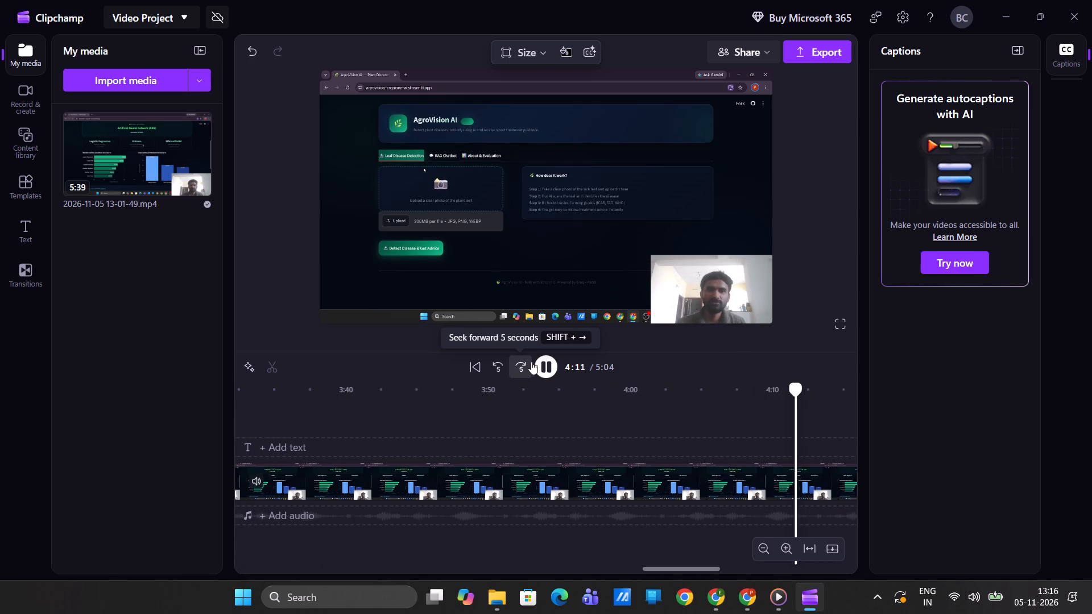
triple_click(531, 362)
triple_click(531, 362)
triple_click(531, 362)
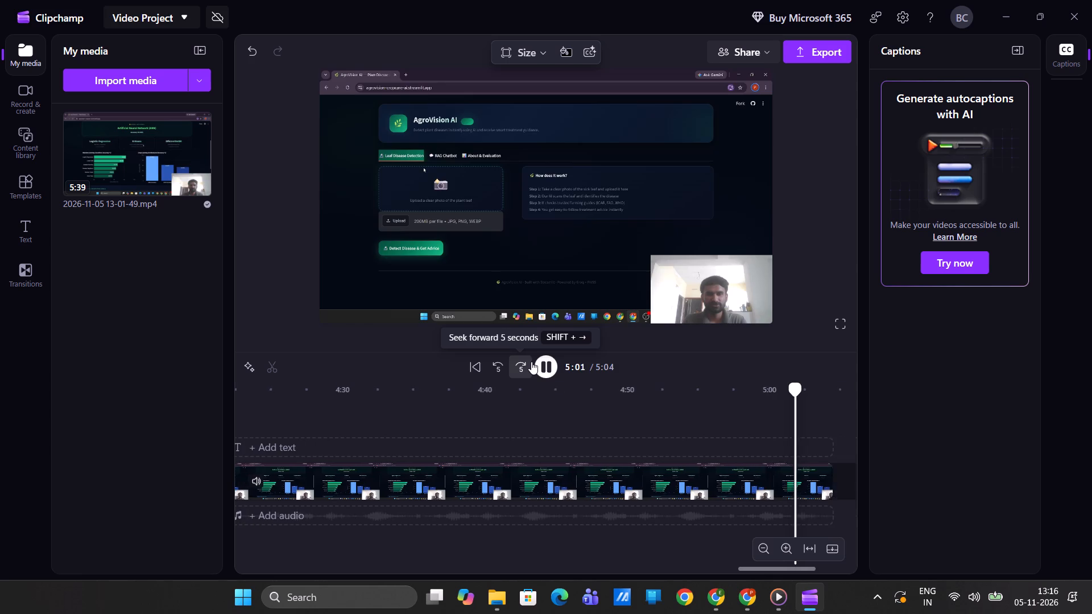
click(531, 362)
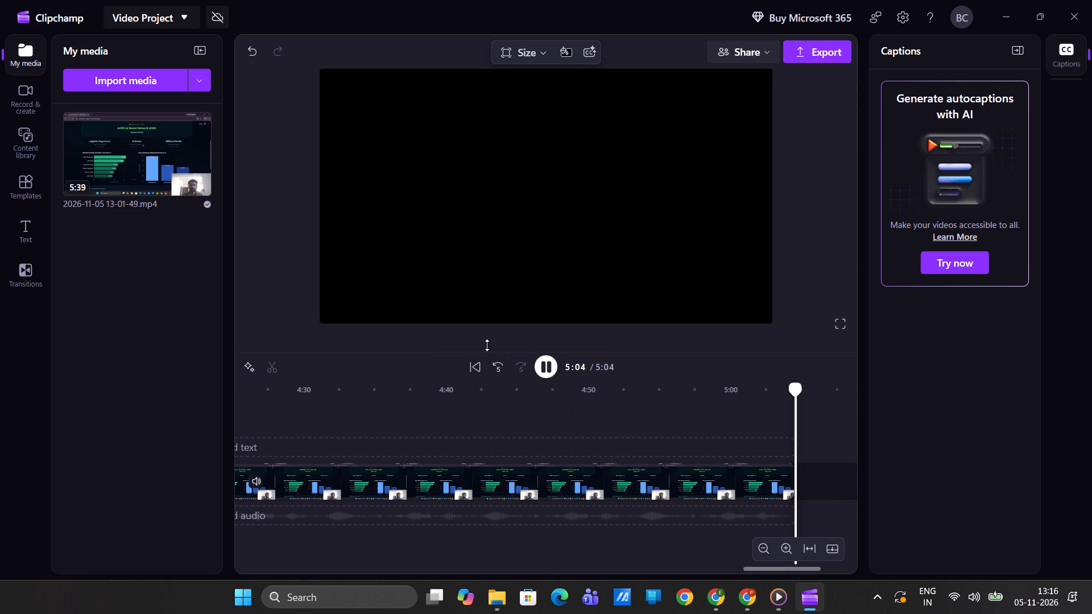
Go back from the end of the recording, review the closing seconds, and pause the playhead at about 4:58.
click(500, 372)
click(500, 372)
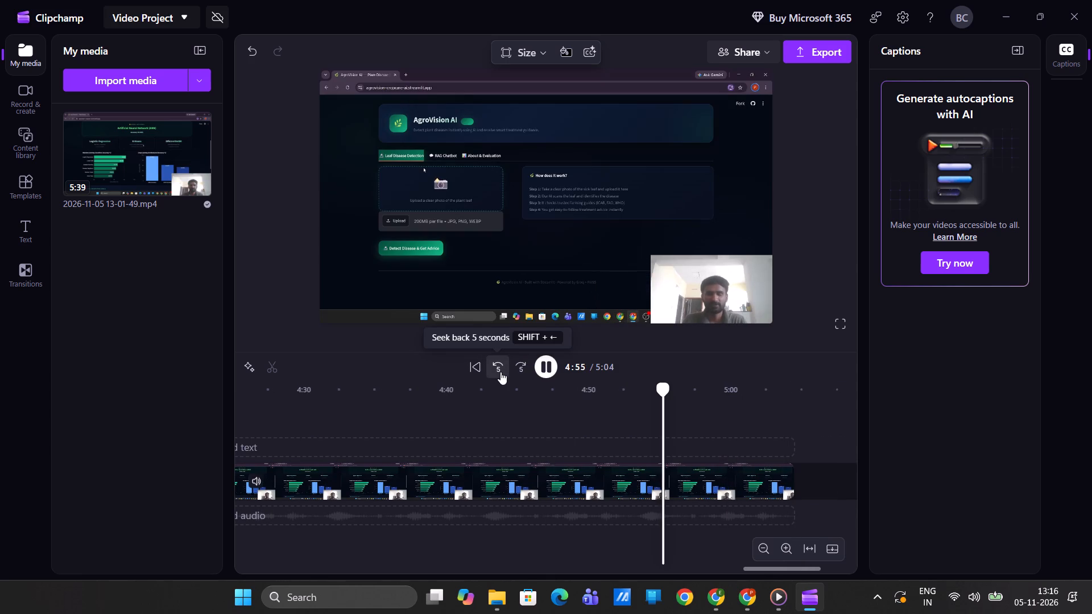
click(500, 372)
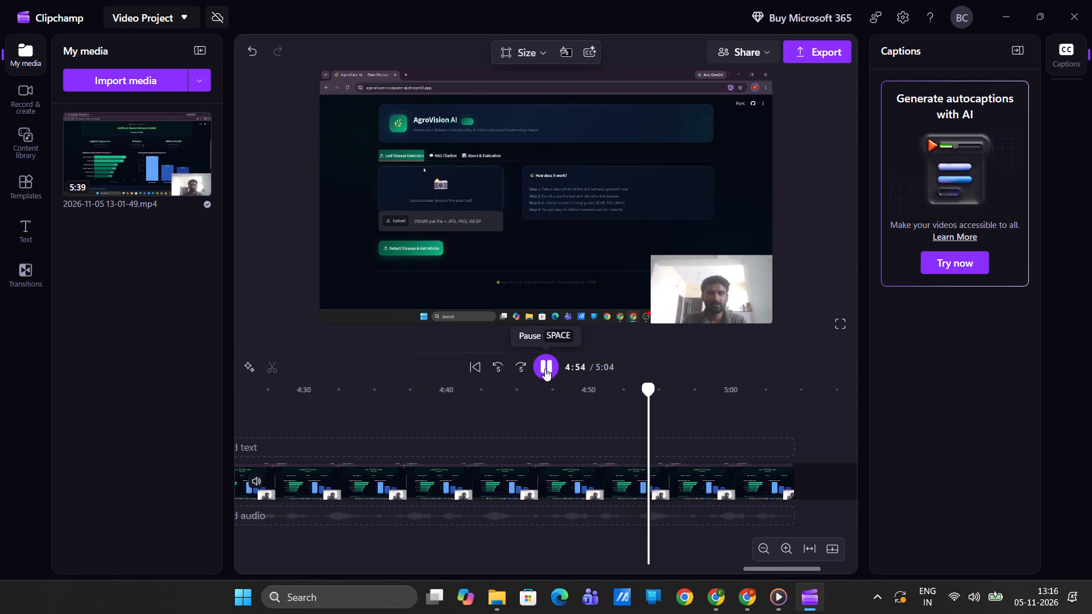
key(space)
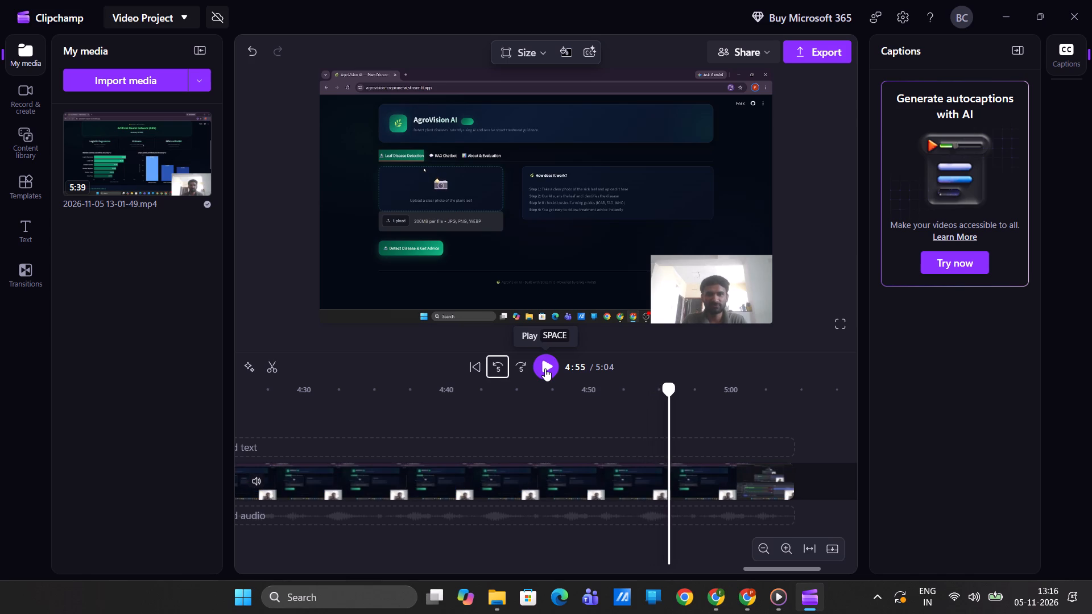
key(space)
key(space)
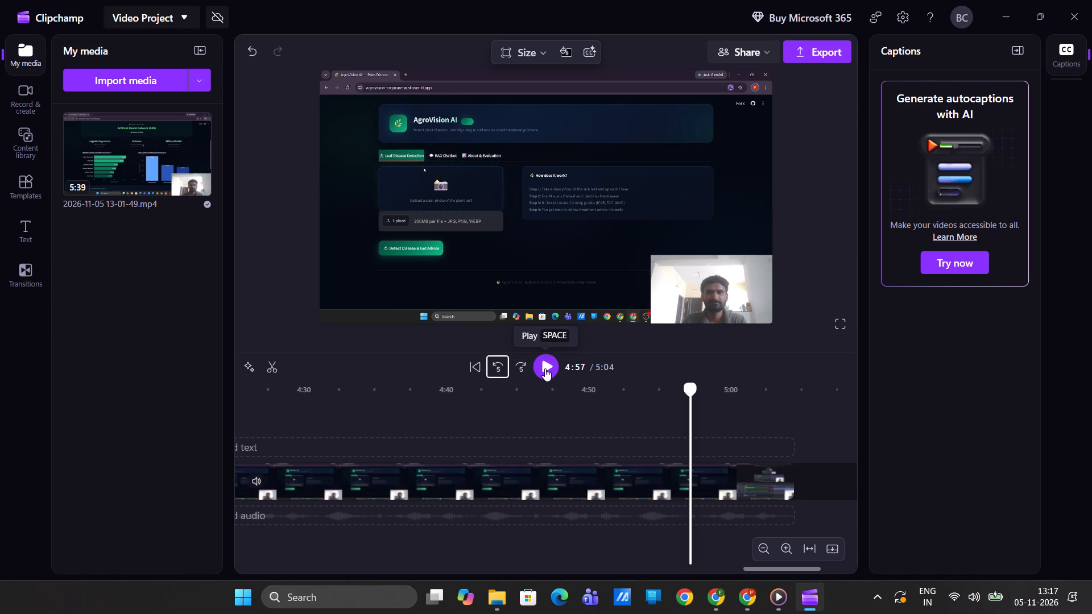
click(500, 365)
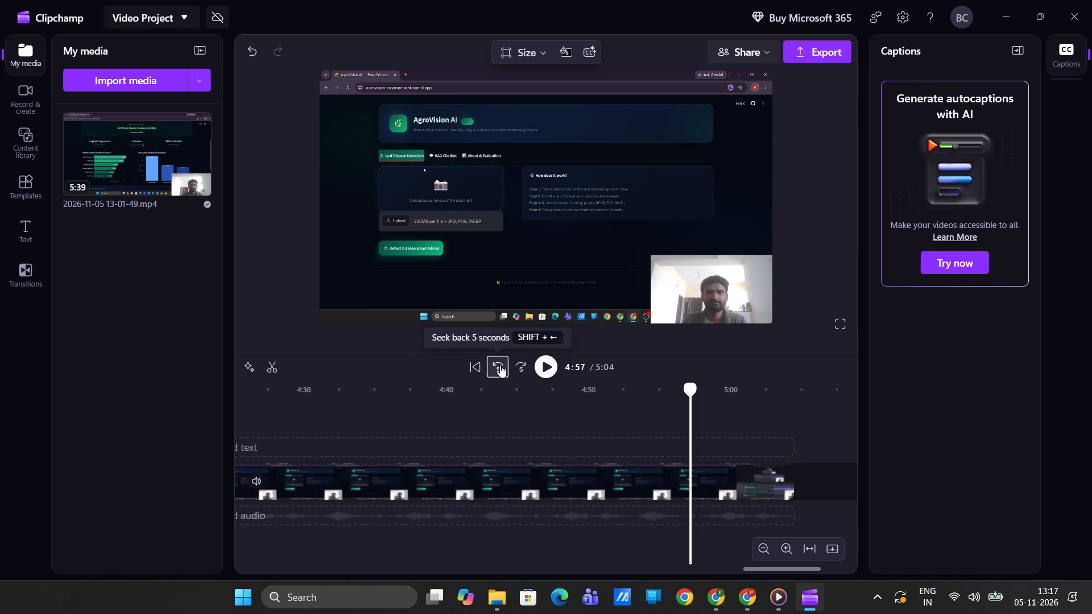
click(549, 364)
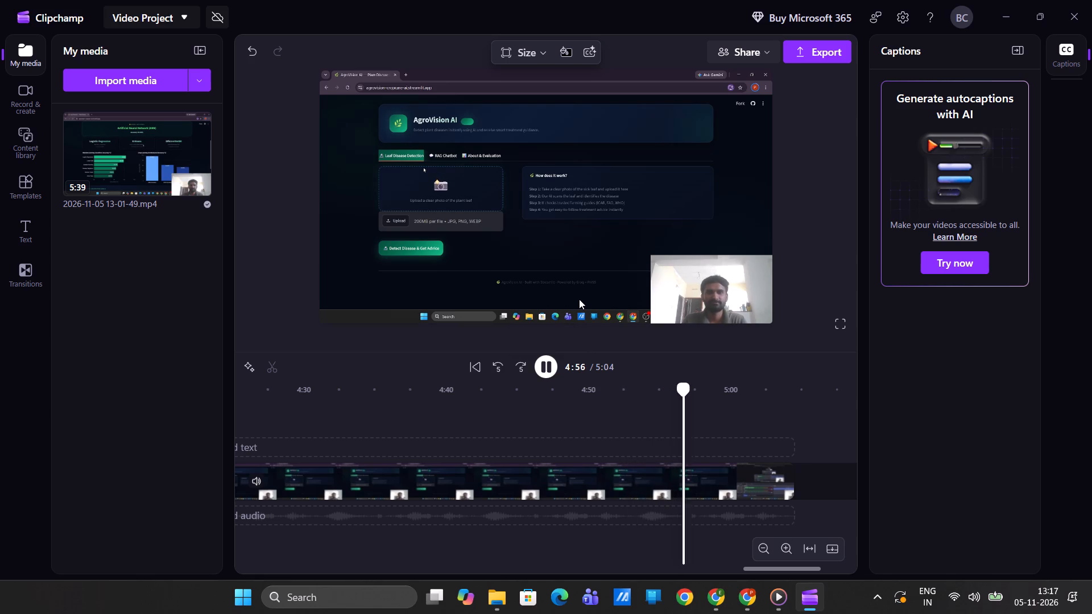
key(space)
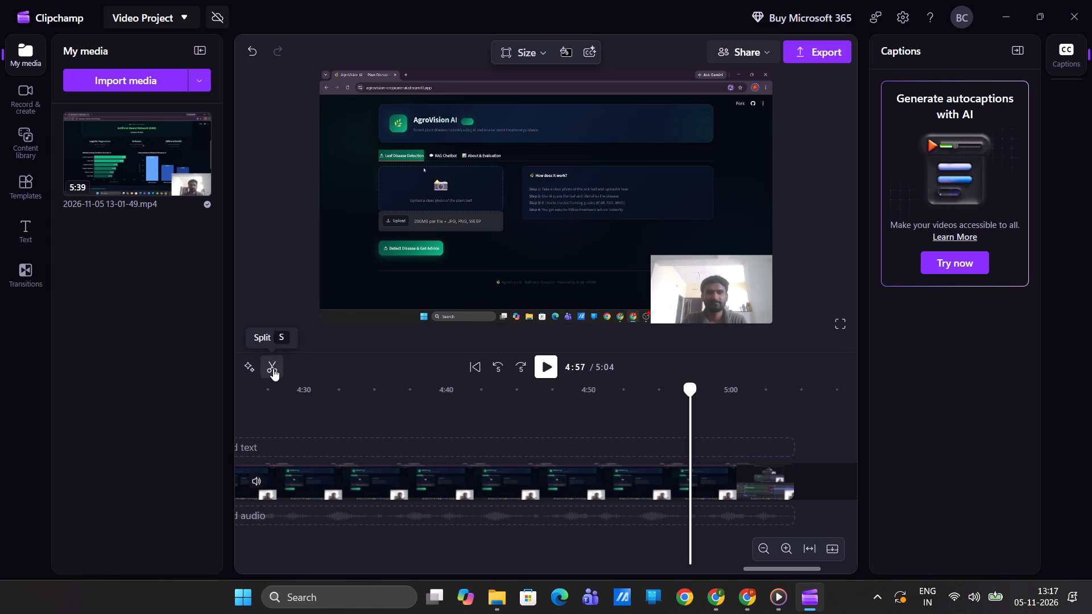
click(547, 361)
click(547, 361)
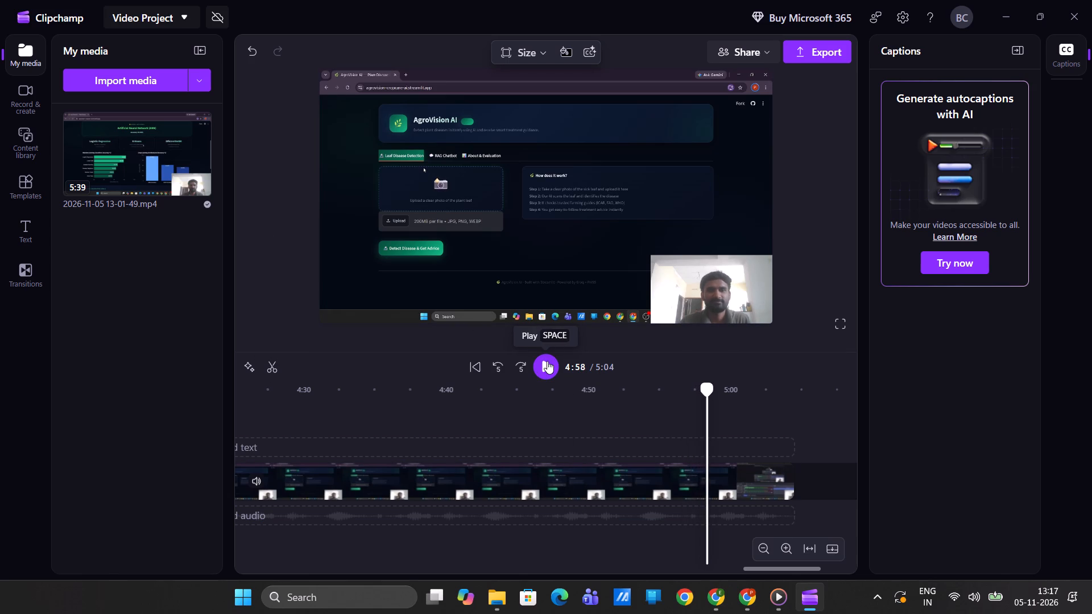
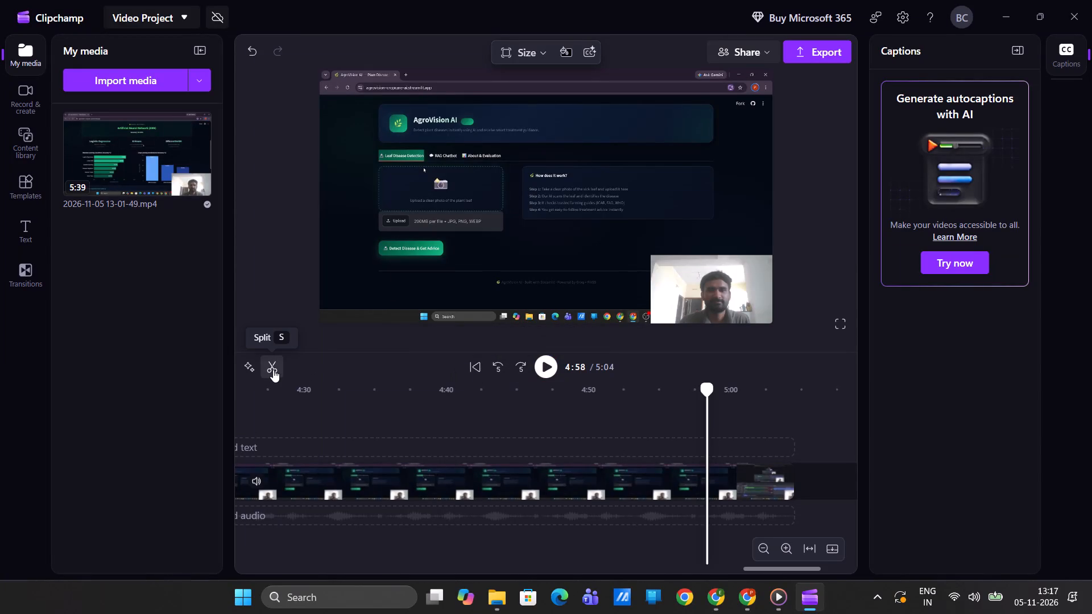
Replay the closing seconds to find the cut point and split the recording at about 4:56.
drag(709, 393, 692, 393)
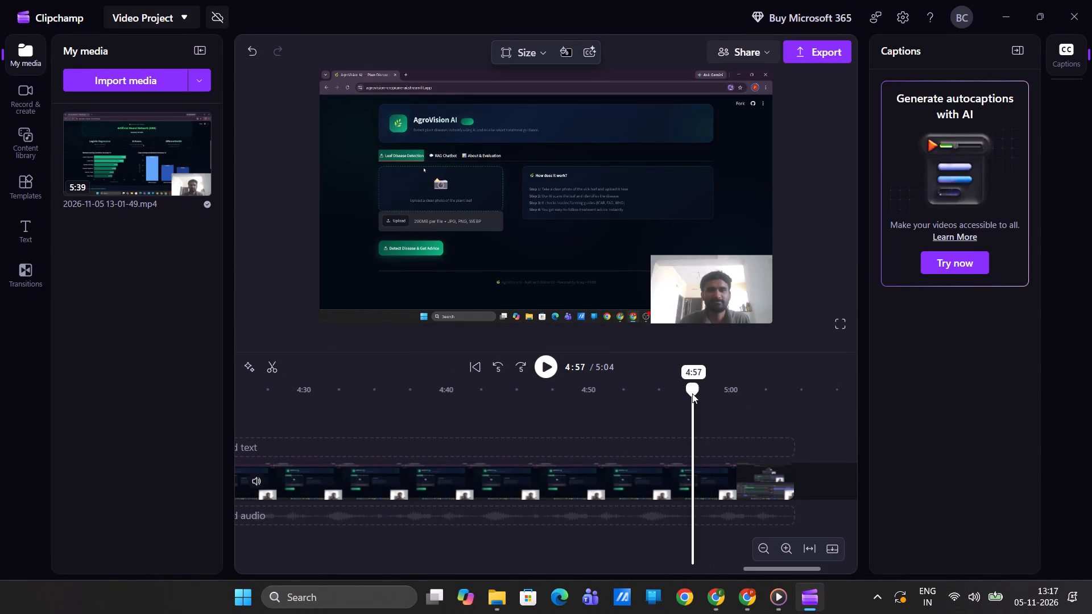
drag(692, 393, 682, 393)
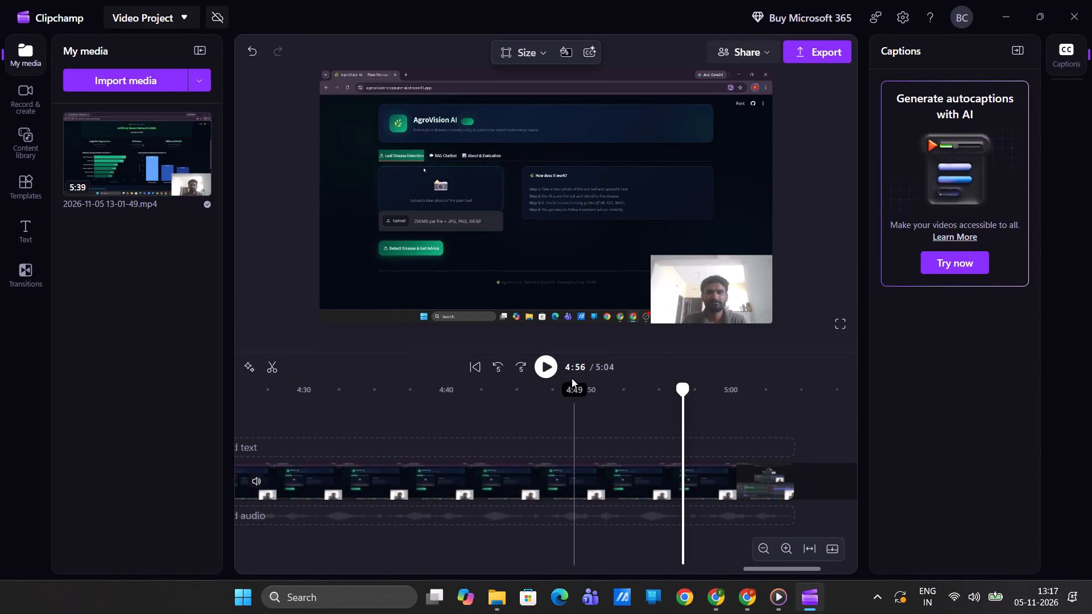
click(551, 370)
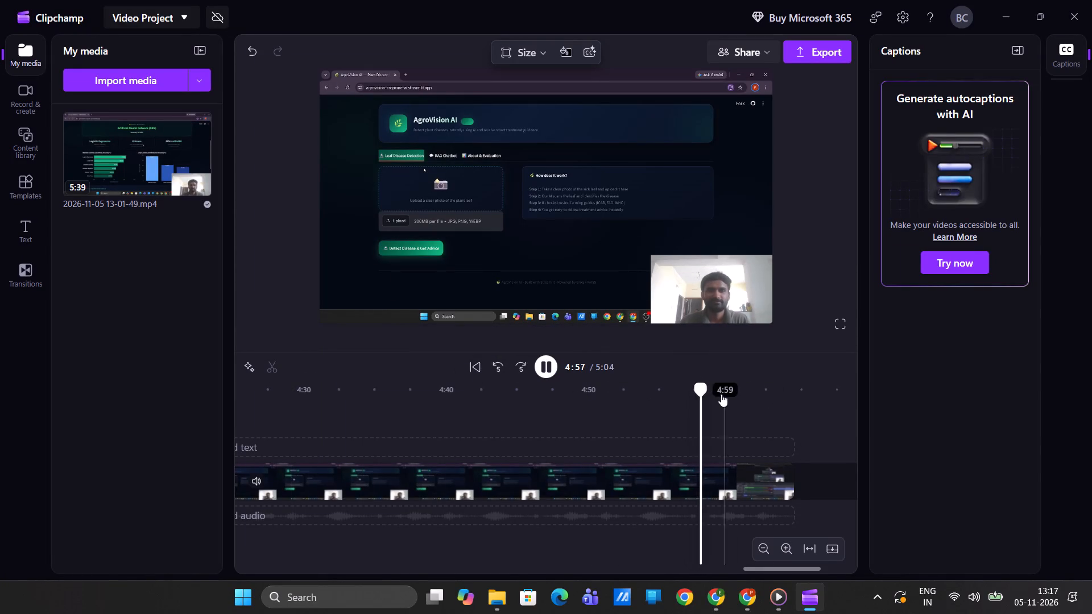
drag(707, 389, 651, 385)
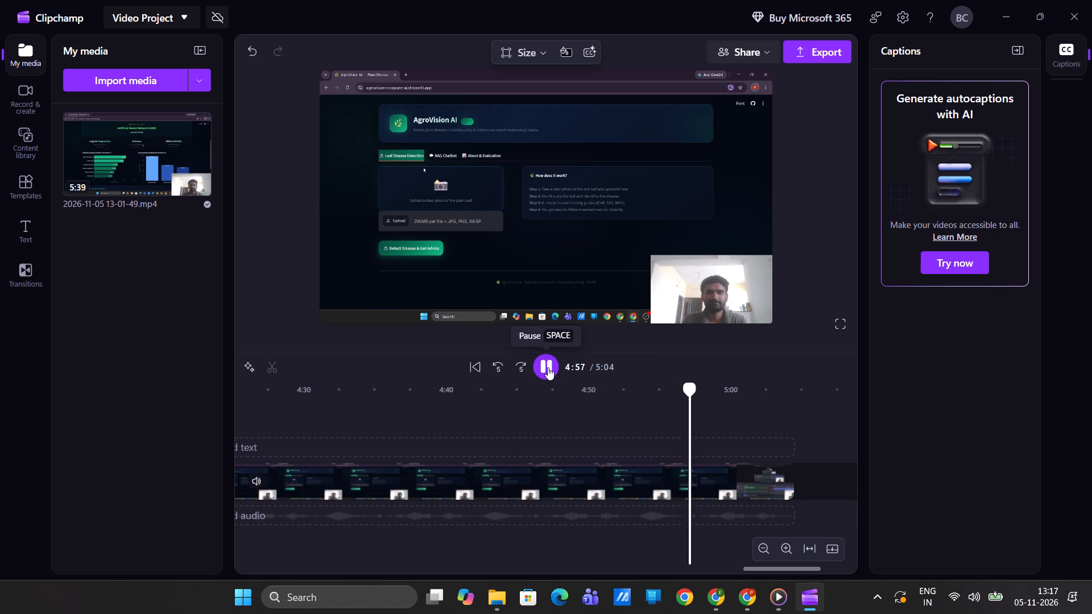
key(space)
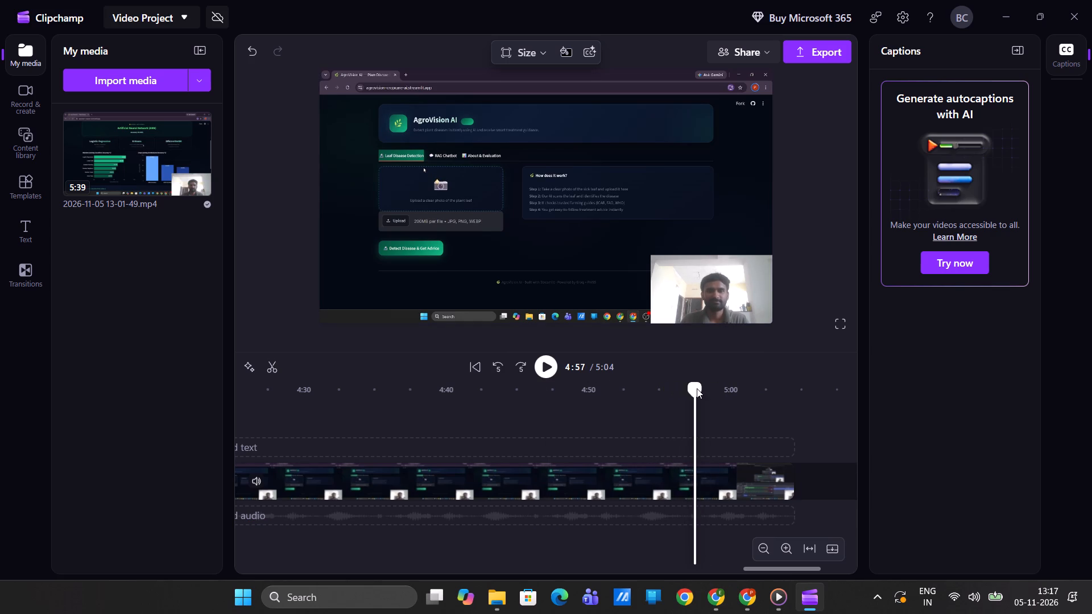
drag(697, 389, 684, 387)
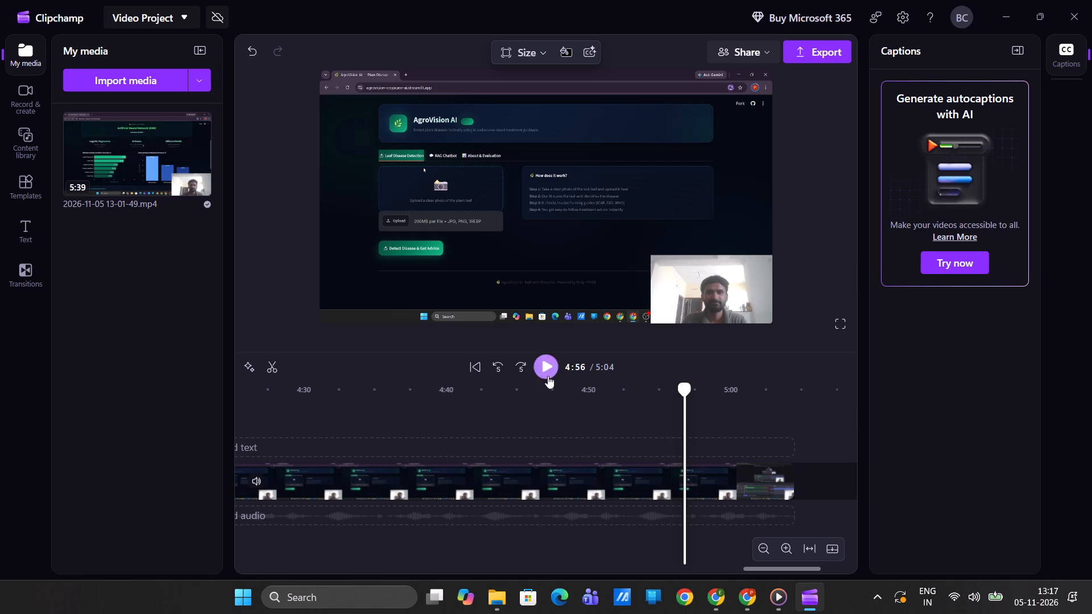
click(506, 367)
click(553, 367)
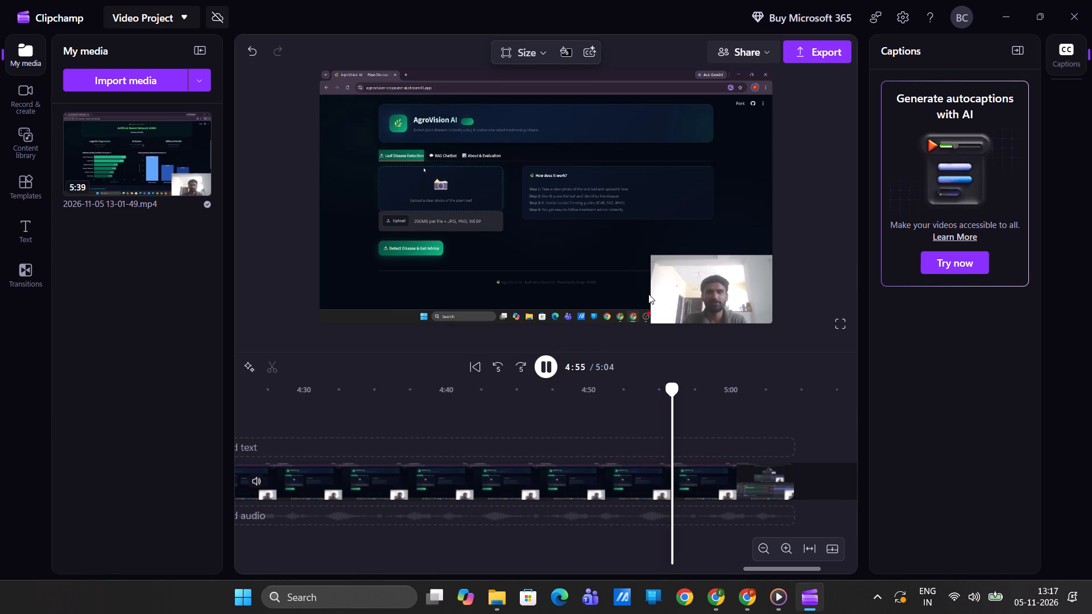
key(space)
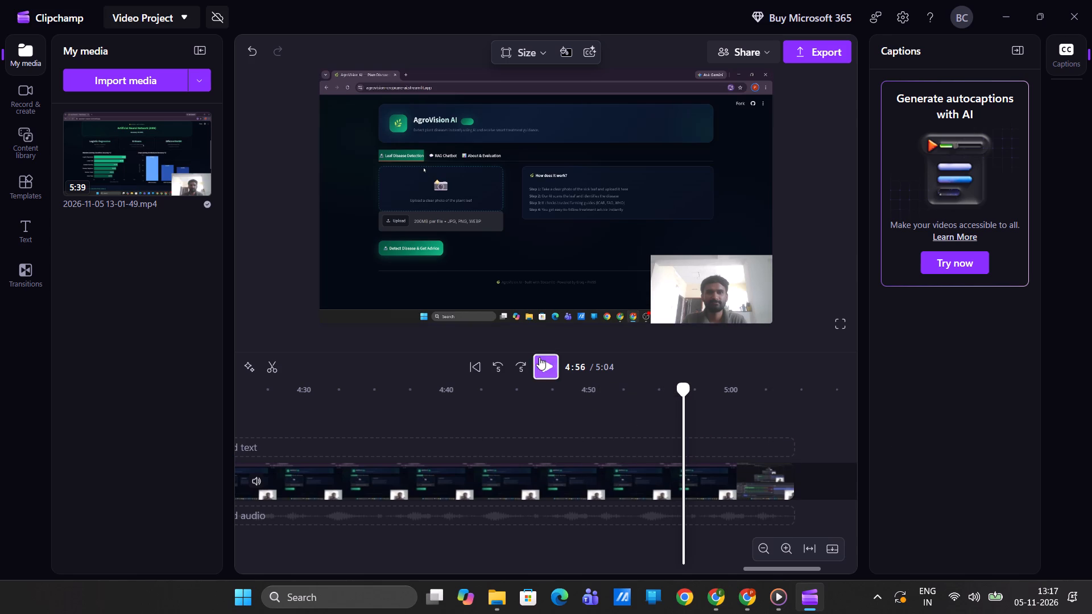
click(281, 370)
Delete the leftover clip after the 4:56 split from the end of the timeline.
click(736, 479)
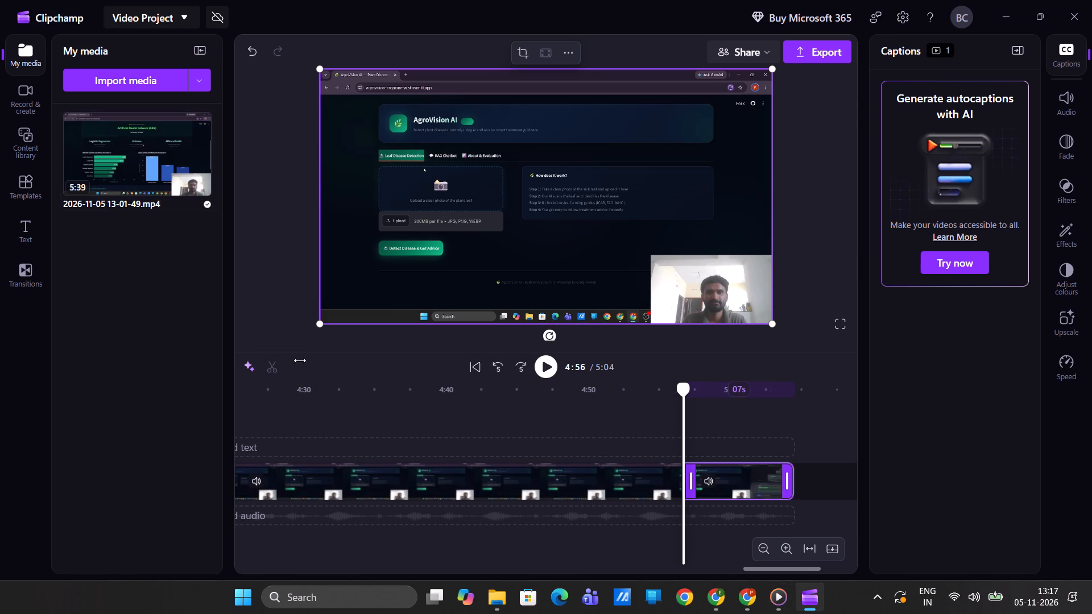
right_click(731, 476)
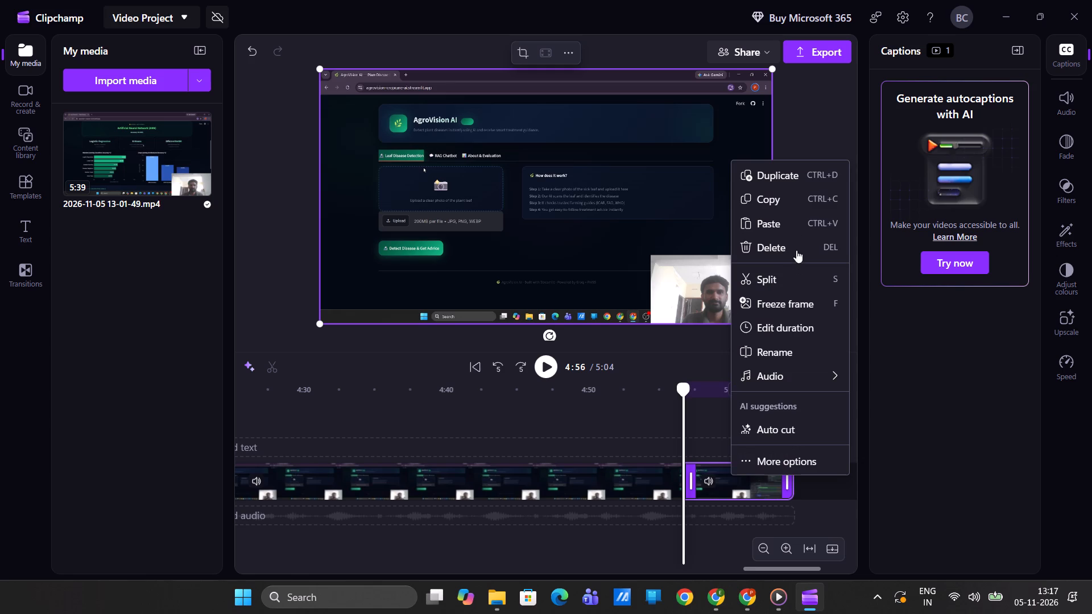
click(796, 250)
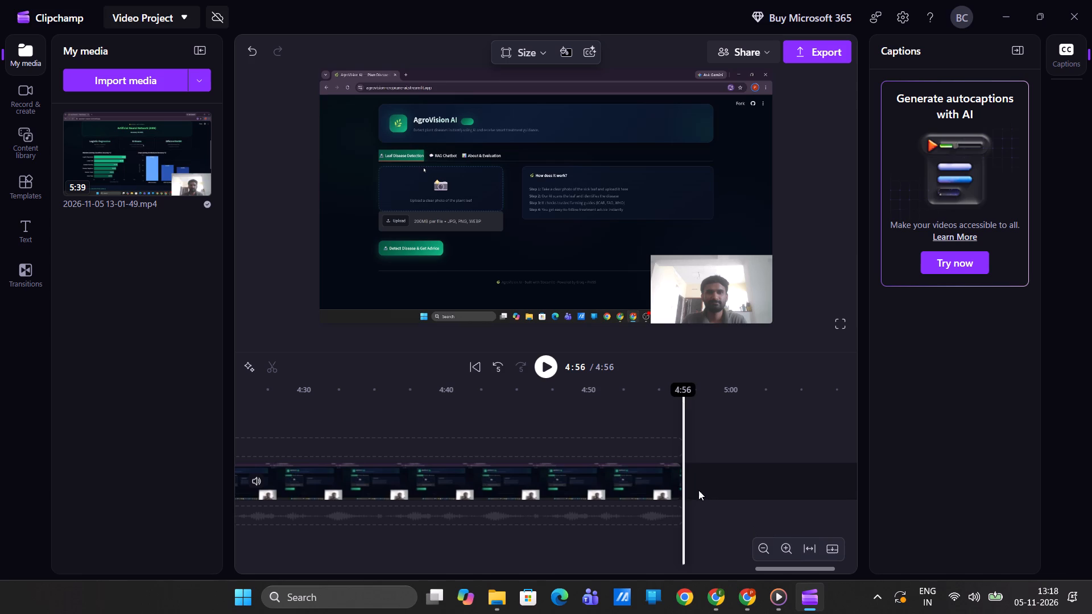
Return to the beginning of the timeline and set the playhead time to 0:00.
drag(681, 393, 64, 409)
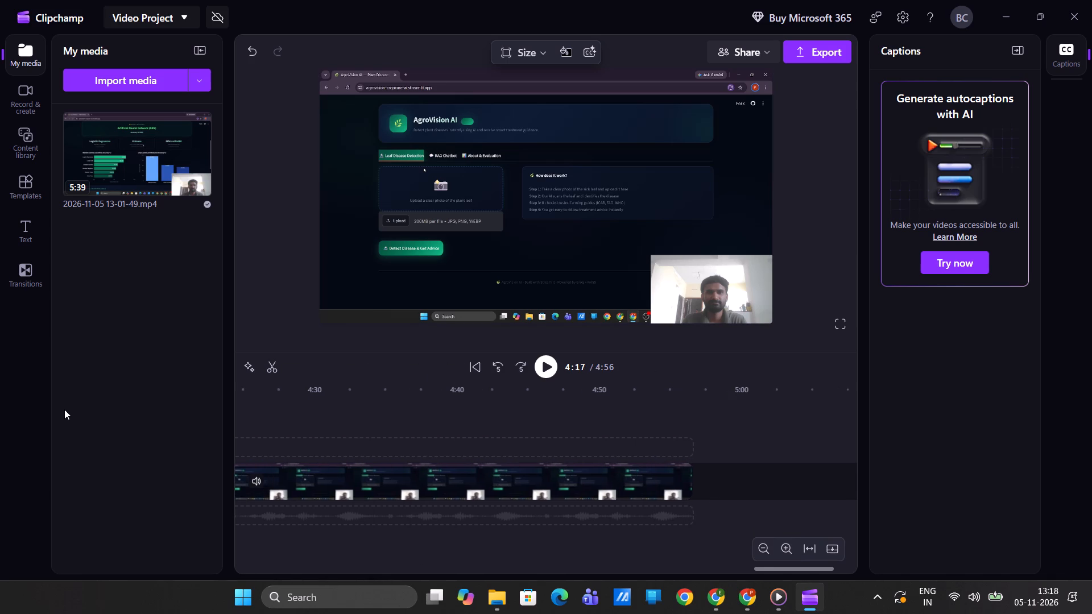
drag(64, 409, 64, 404)
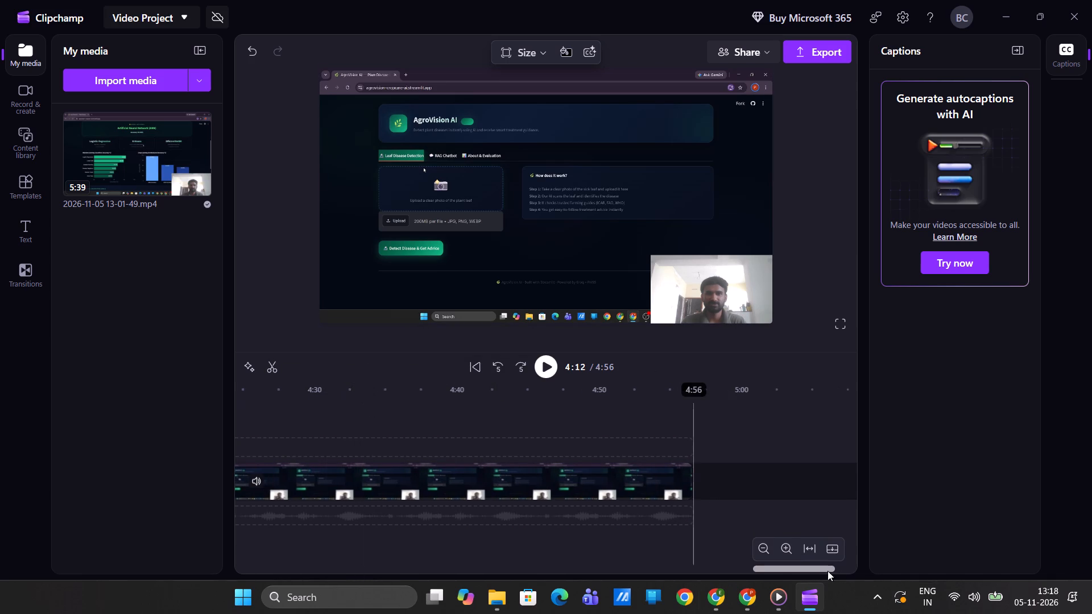
drag(807, 570, 237, 553)
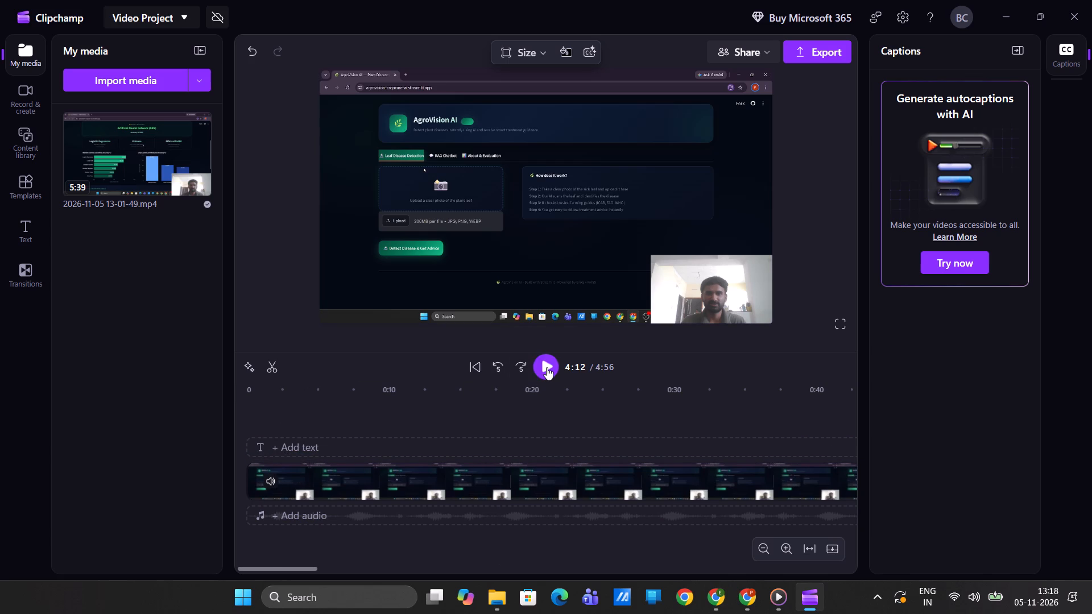
click(573, 367)
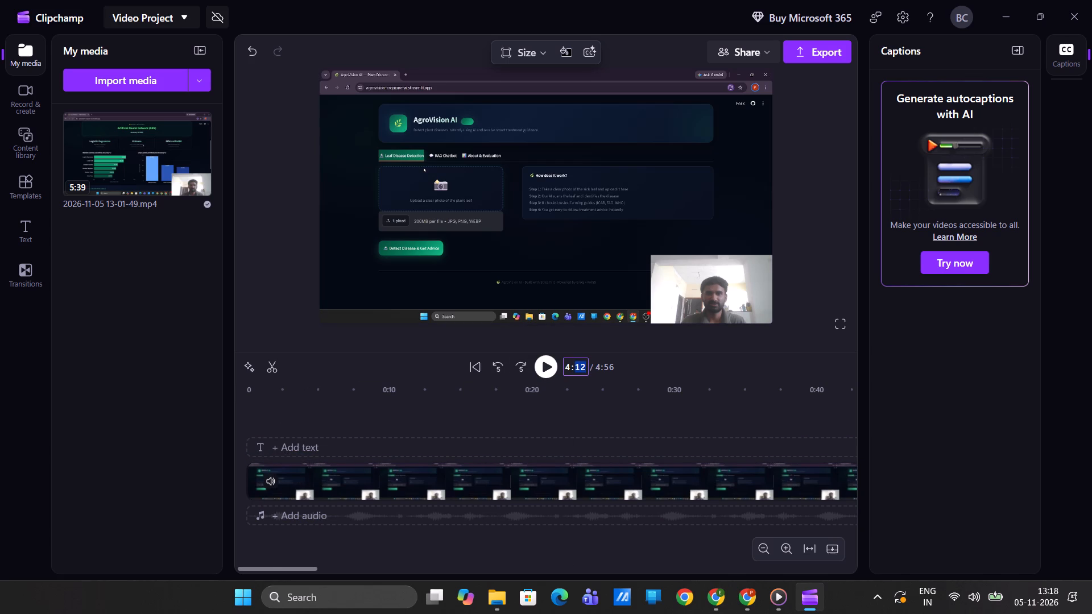
key(BackSpace)
key(BackSpace)
key(BackSpace)
text(00)
key(0)
key(Right)
text(00)
key(Return)
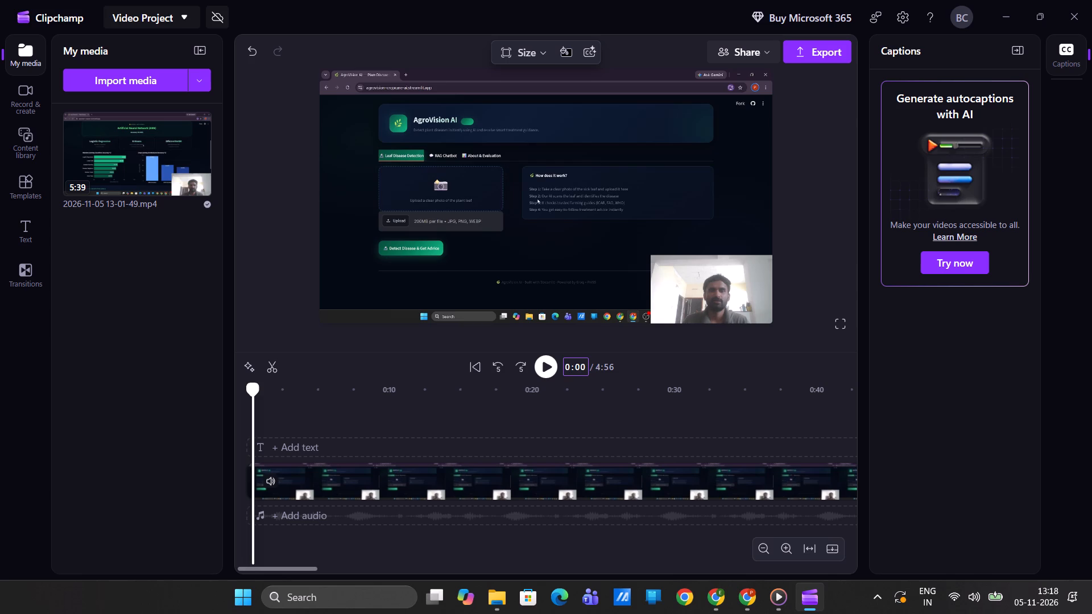
Play the opening seconds of the trimmed recording and jump back to its start to replay them.
click(547, 372)
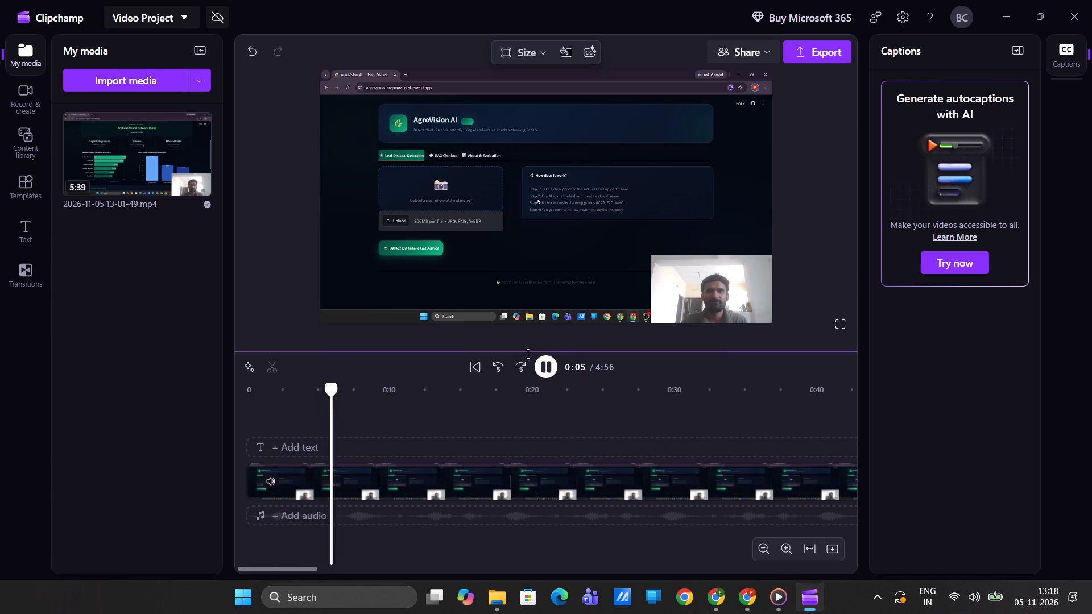
click(502, 370)
triple_click(502, 370)
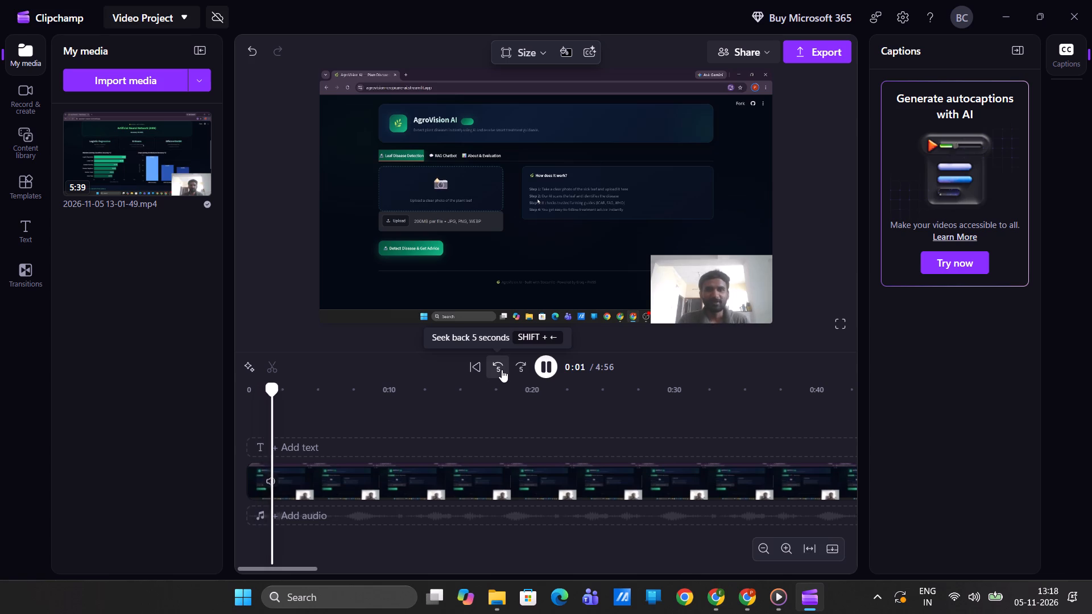
triple_click(502, 370)
double_click(502, 370)
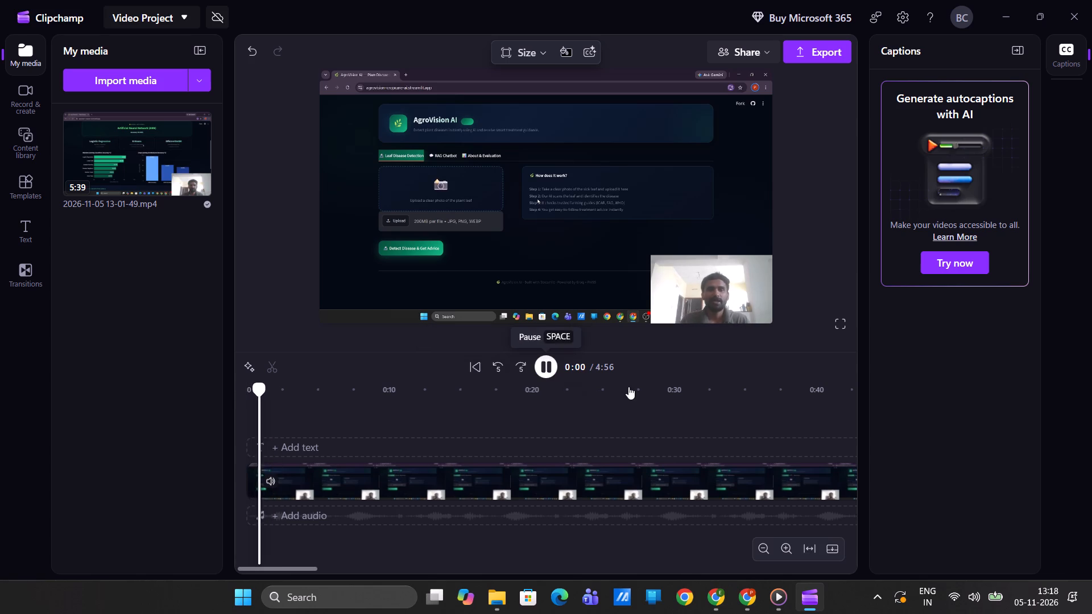
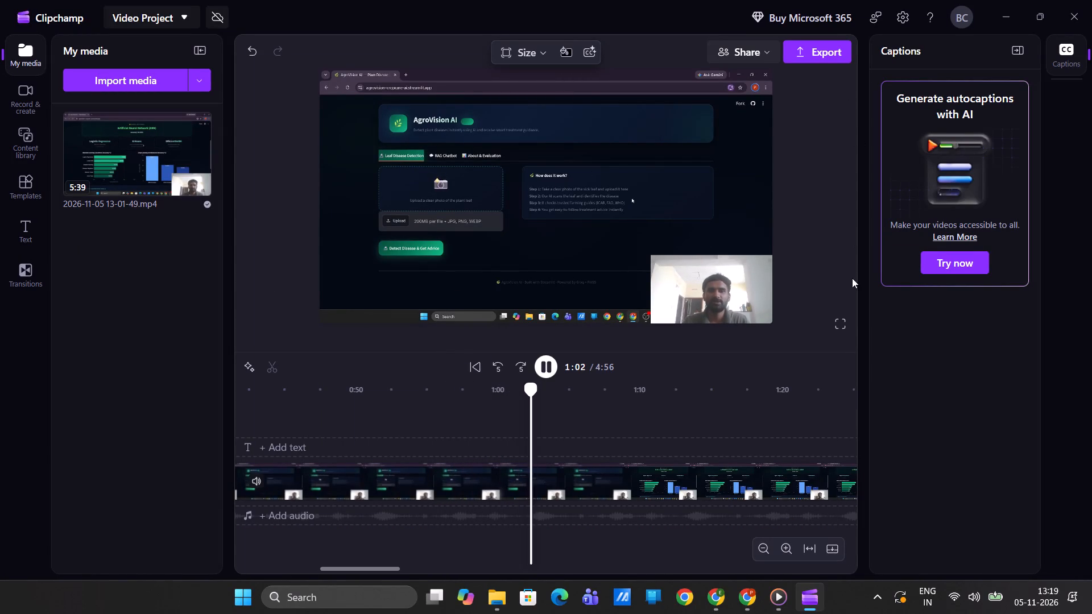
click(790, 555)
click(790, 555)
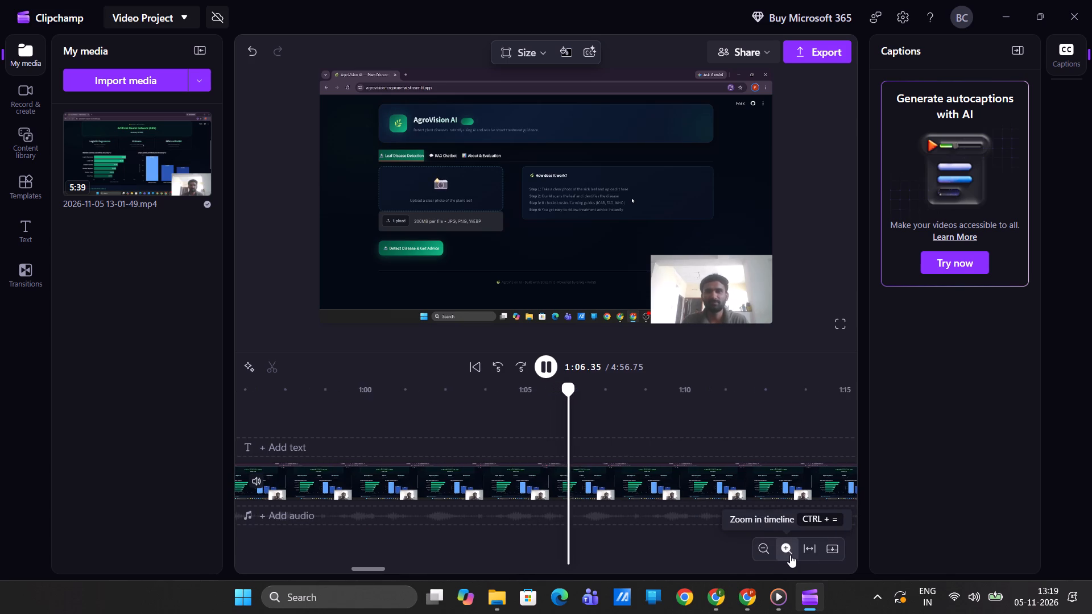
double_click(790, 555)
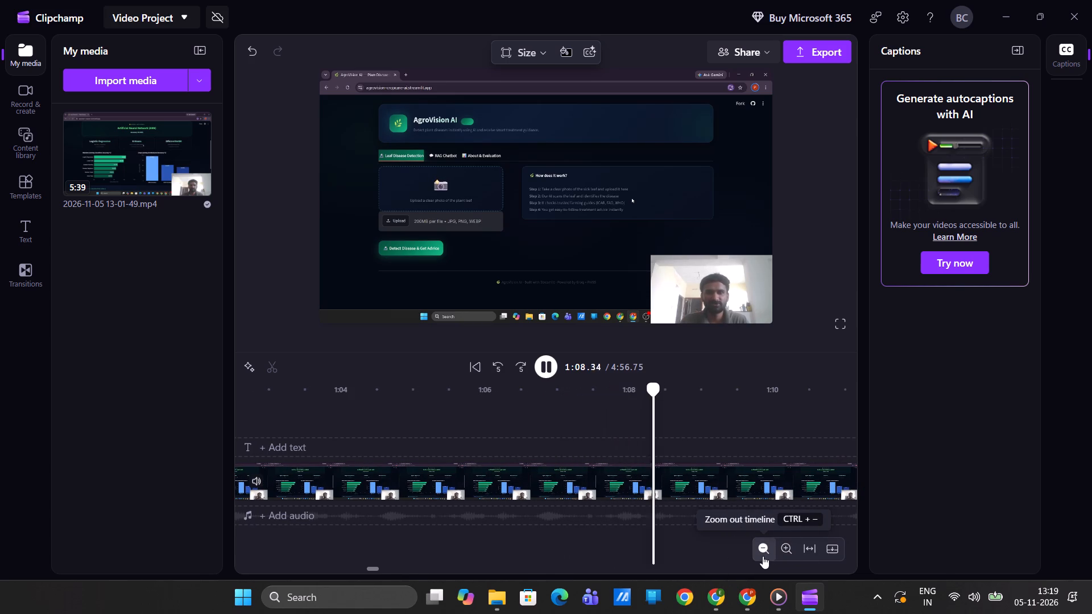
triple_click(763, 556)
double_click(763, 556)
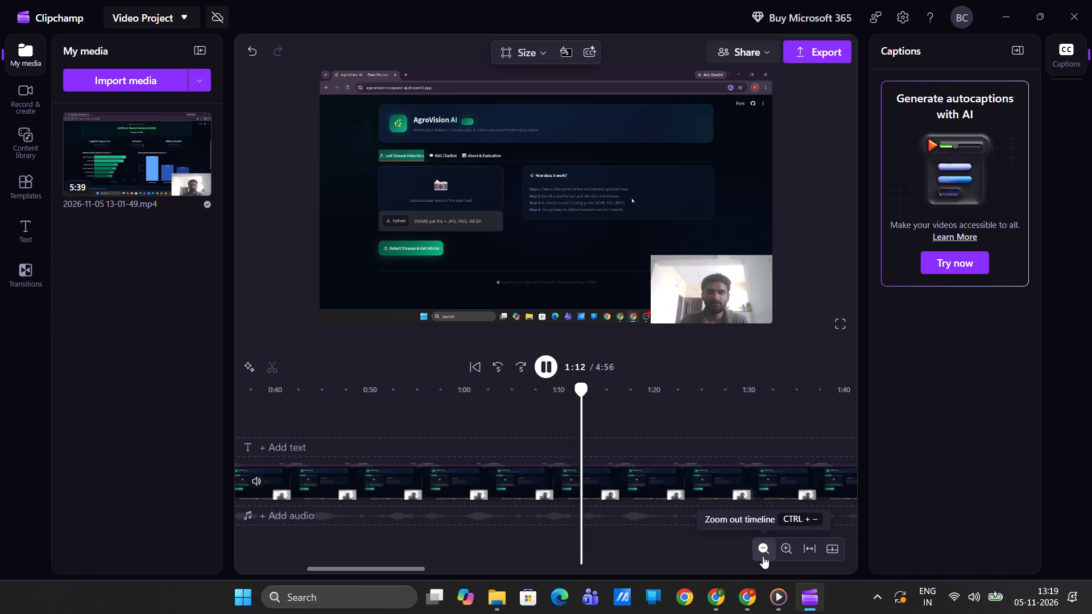
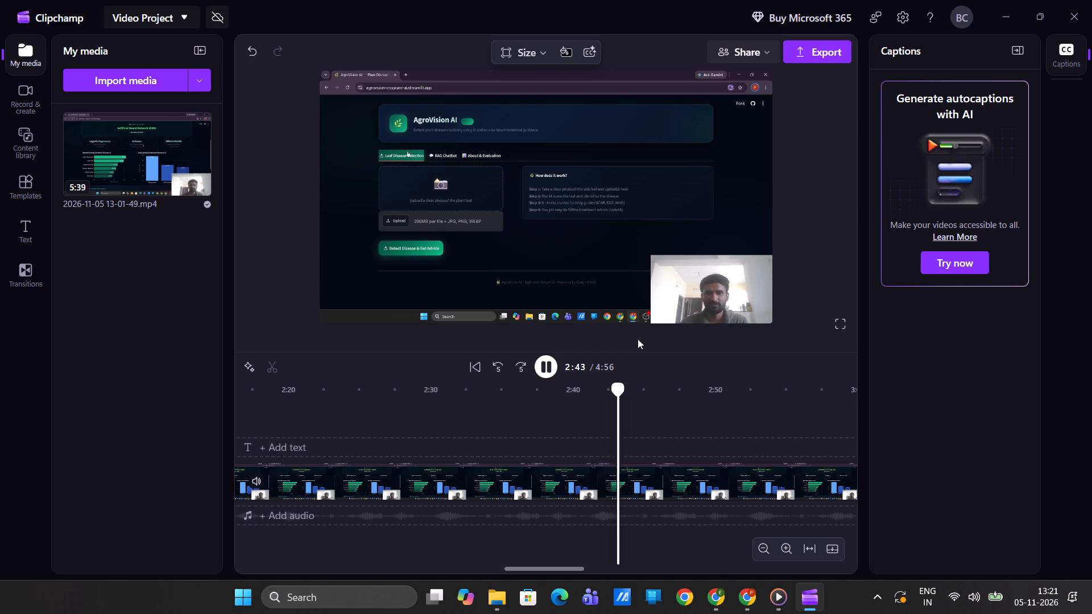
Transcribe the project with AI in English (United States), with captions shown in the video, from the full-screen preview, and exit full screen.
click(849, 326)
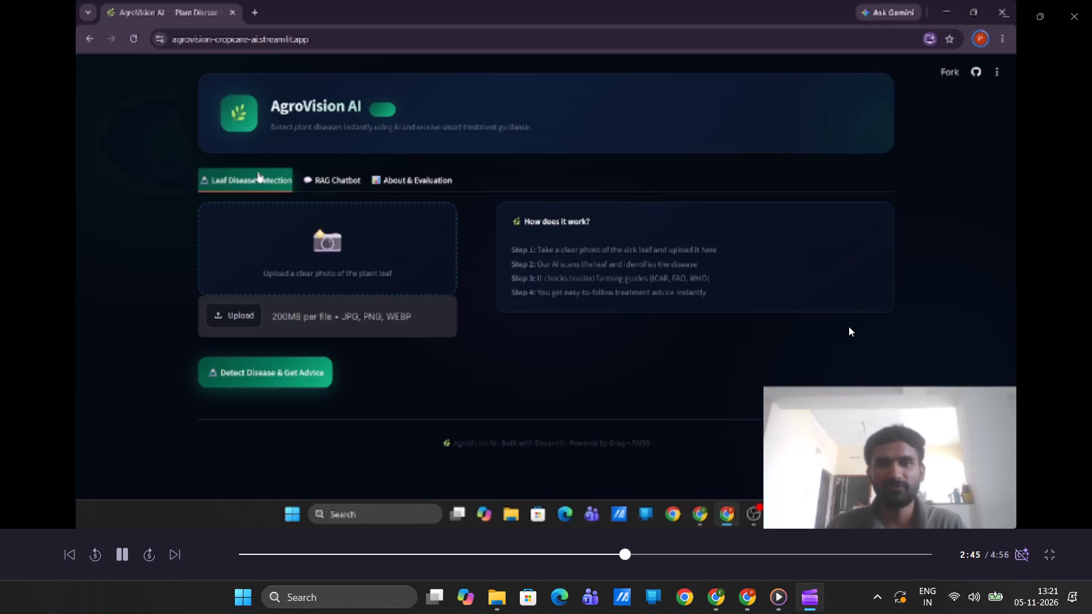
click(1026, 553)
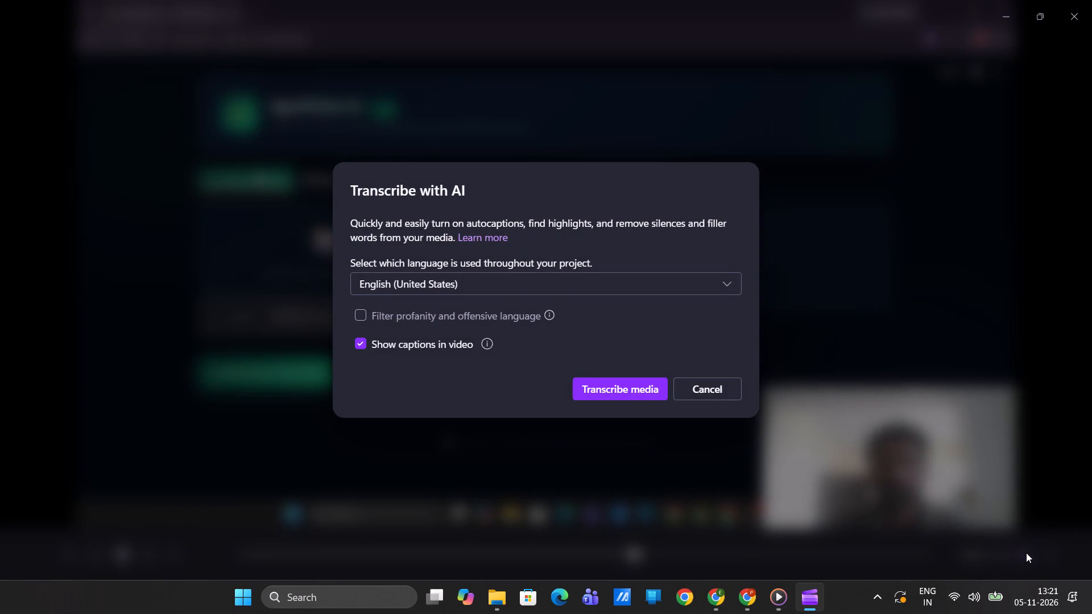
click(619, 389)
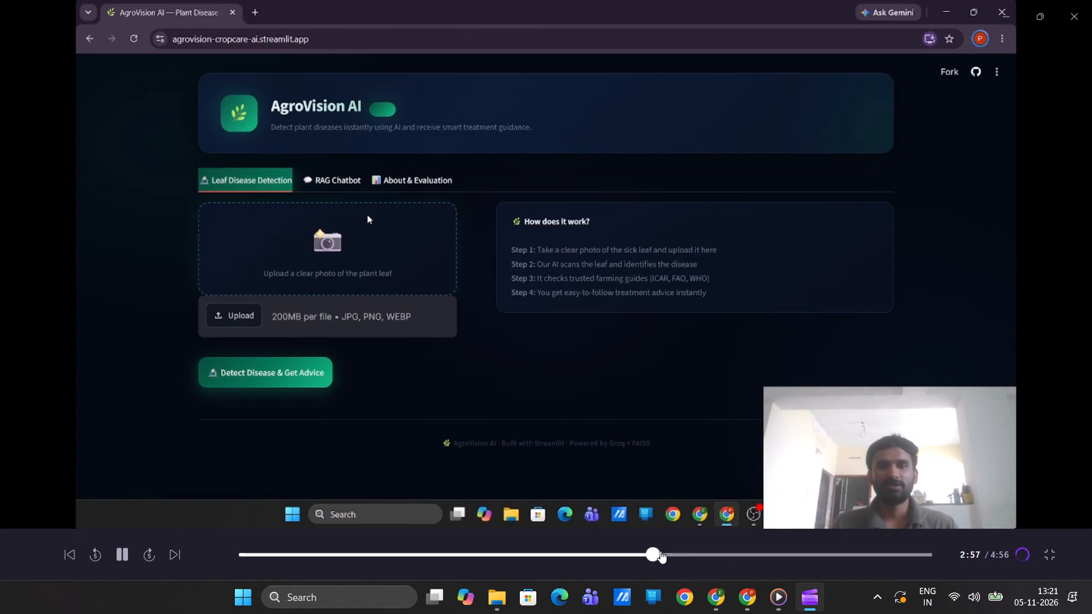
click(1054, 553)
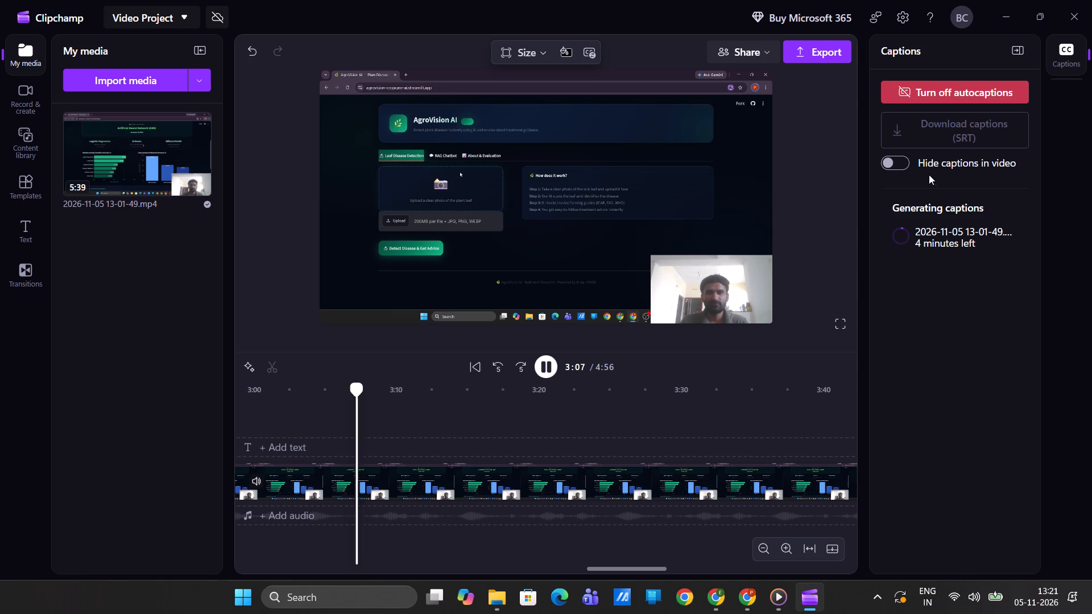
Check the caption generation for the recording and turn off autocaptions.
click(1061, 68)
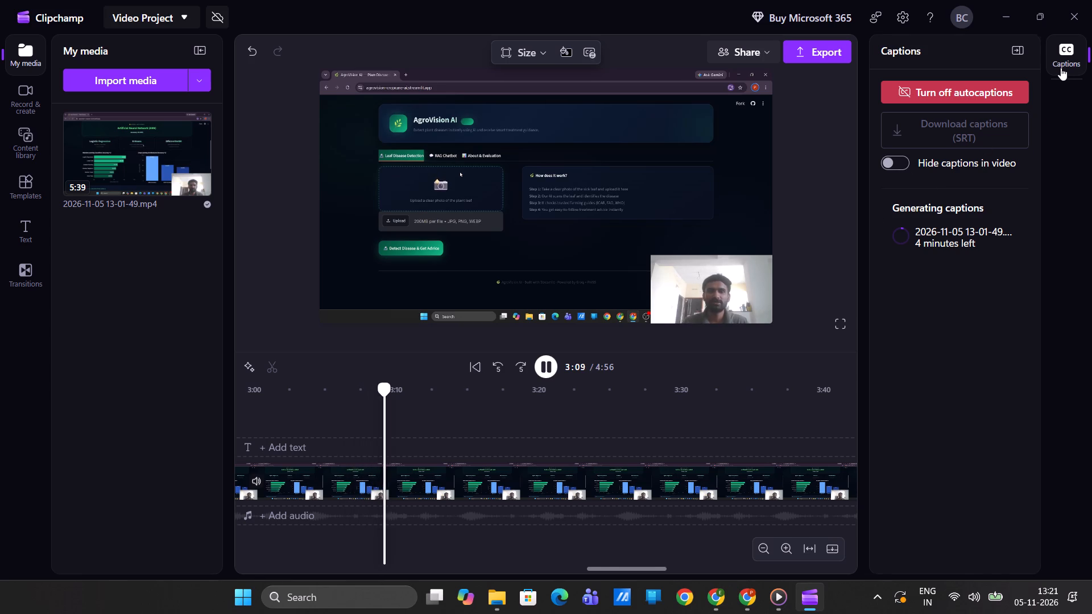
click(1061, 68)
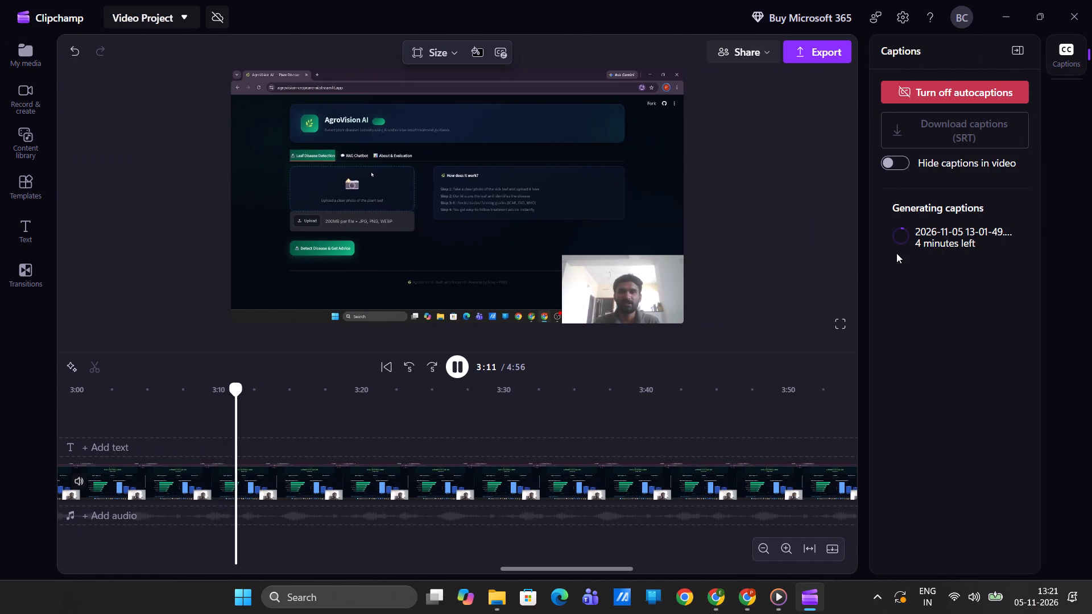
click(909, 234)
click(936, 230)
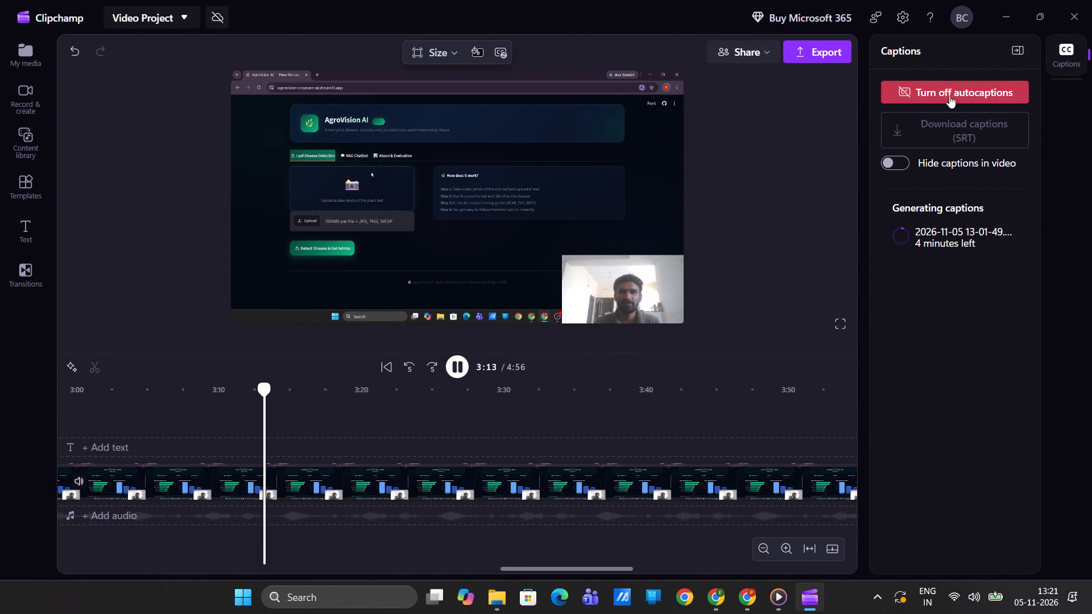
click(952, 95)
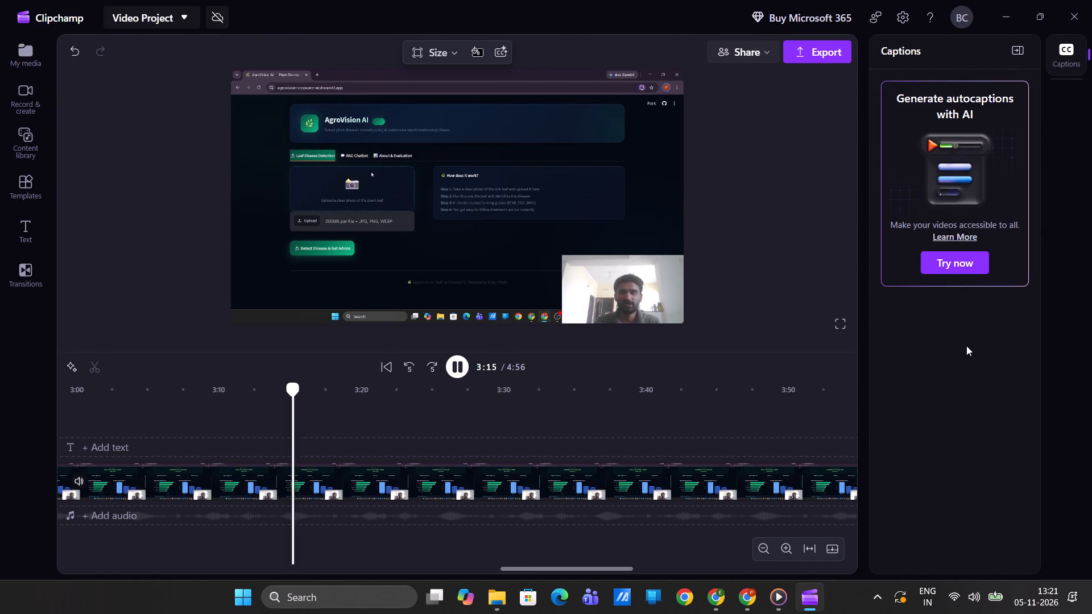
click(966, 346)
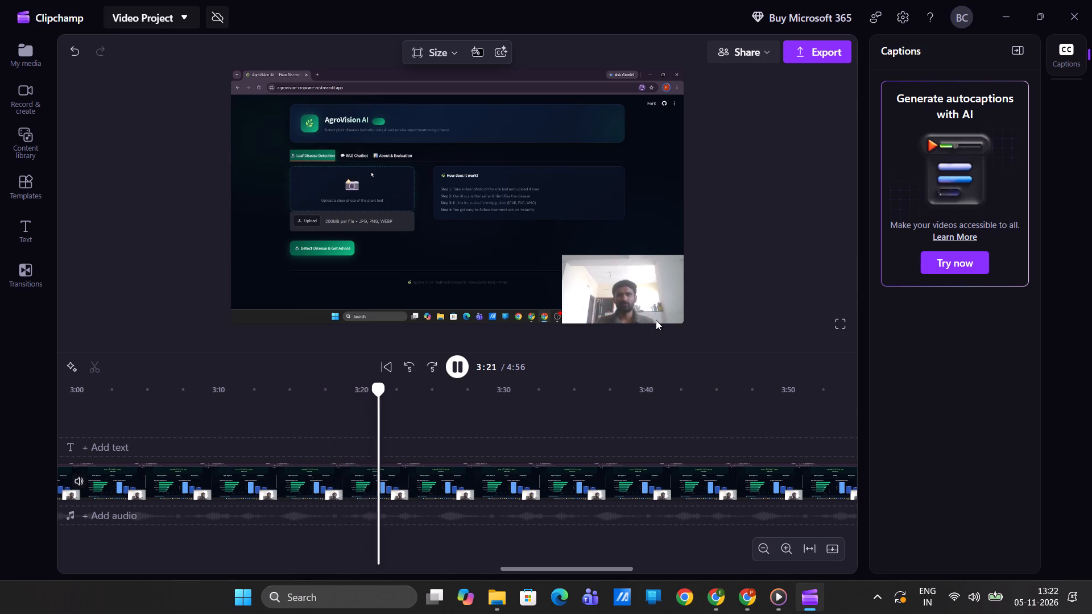
Generate AI autocaptions for the project in English (United States), with captions shown in the video.
click(952, 263)
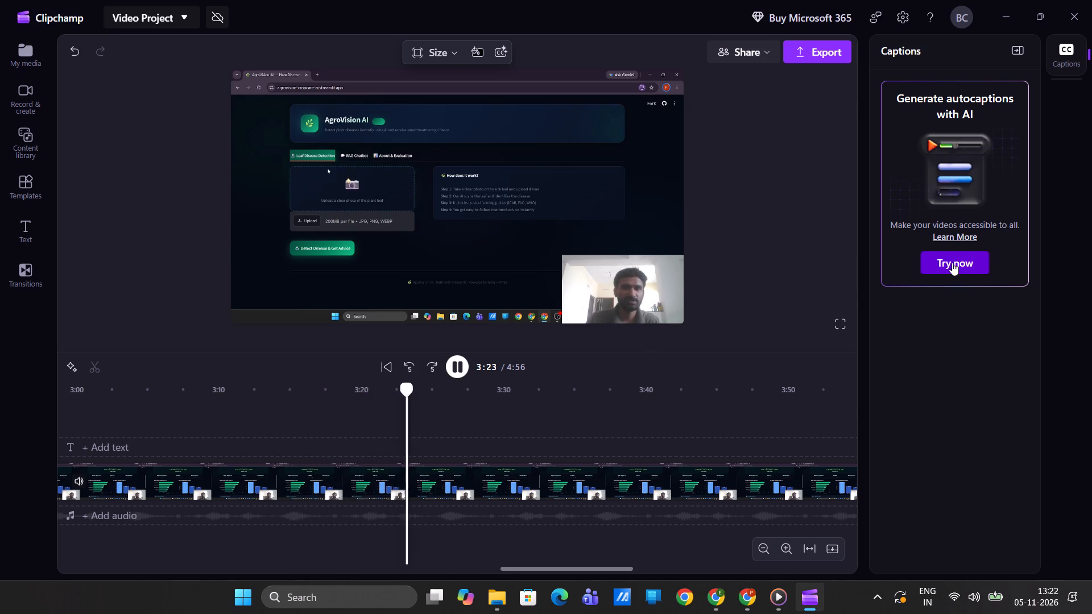
click(640, 393)
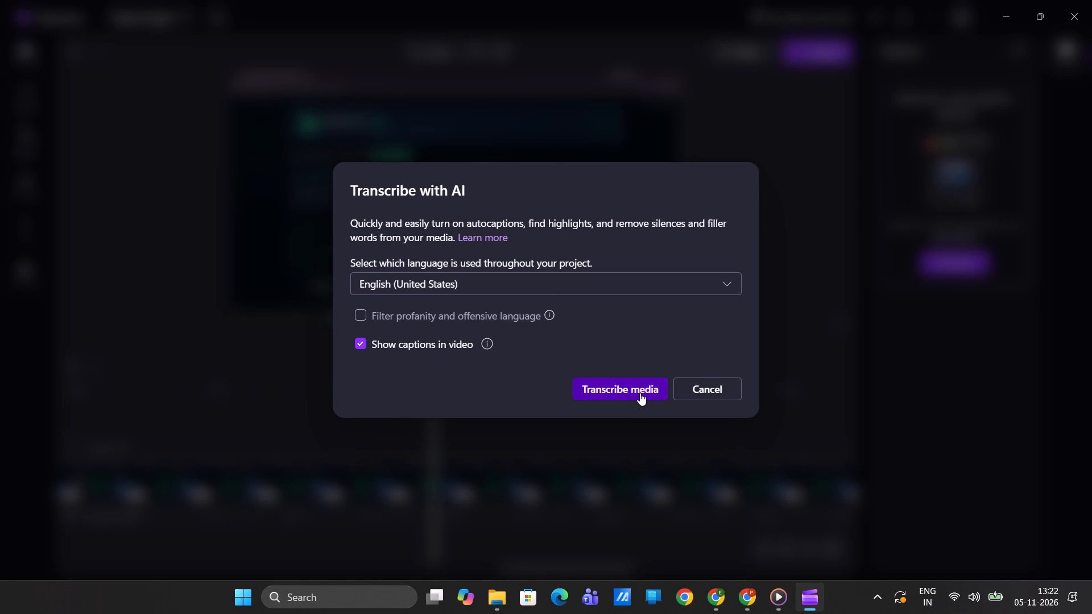
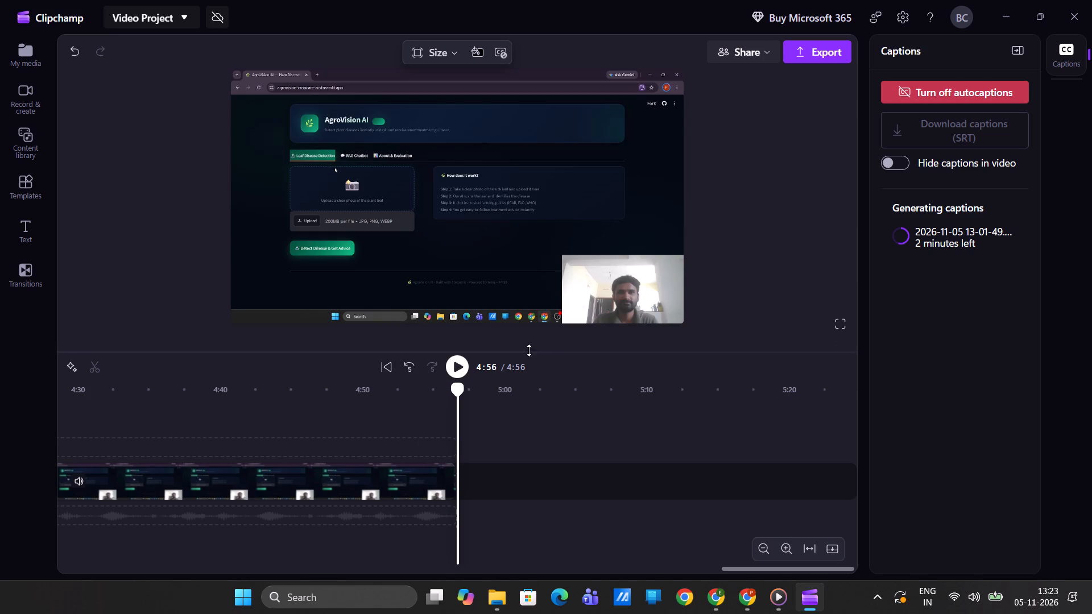
Select the recording clip on the timeline and return the playhead to the start of the video at 0:00.
drag(455, 389, 403, 397)
drag(403, 397, 0, 171)
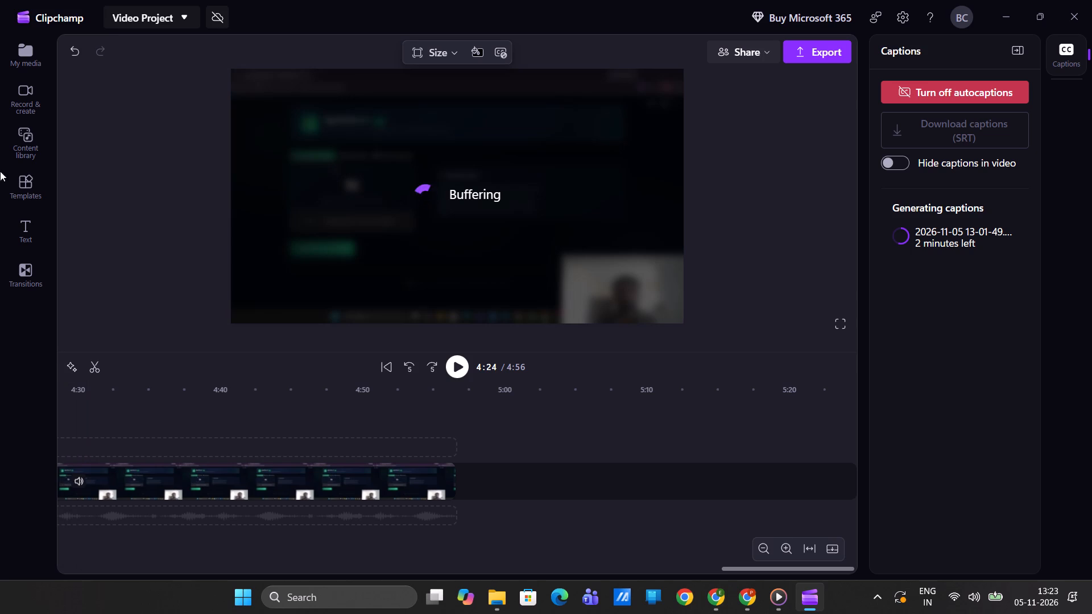
drag(0, 171, 0, 177)
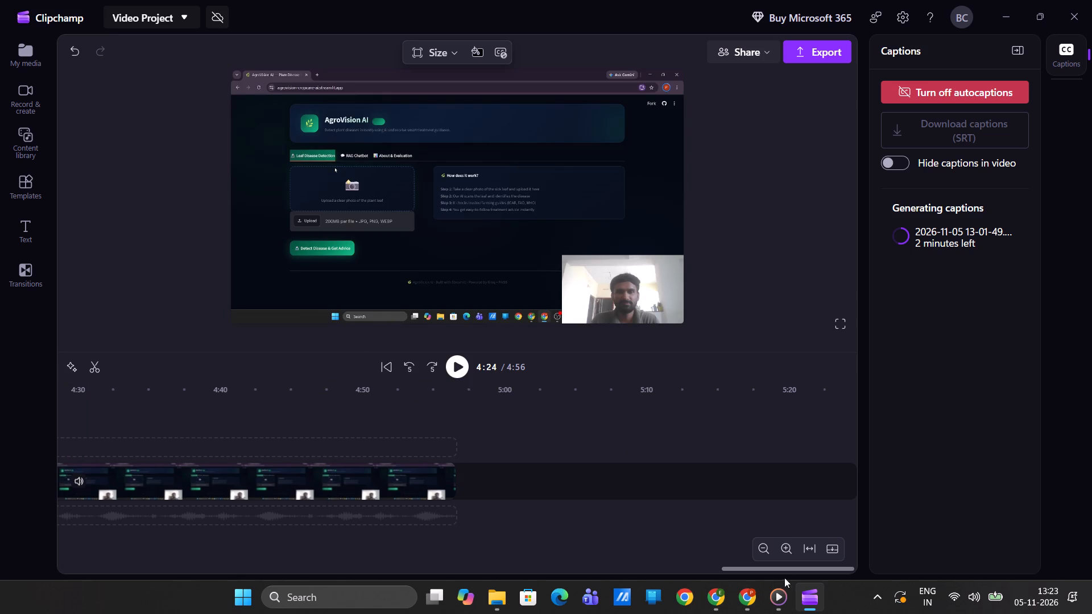
drag(785, 570, 0, 492)
click(110, 476)
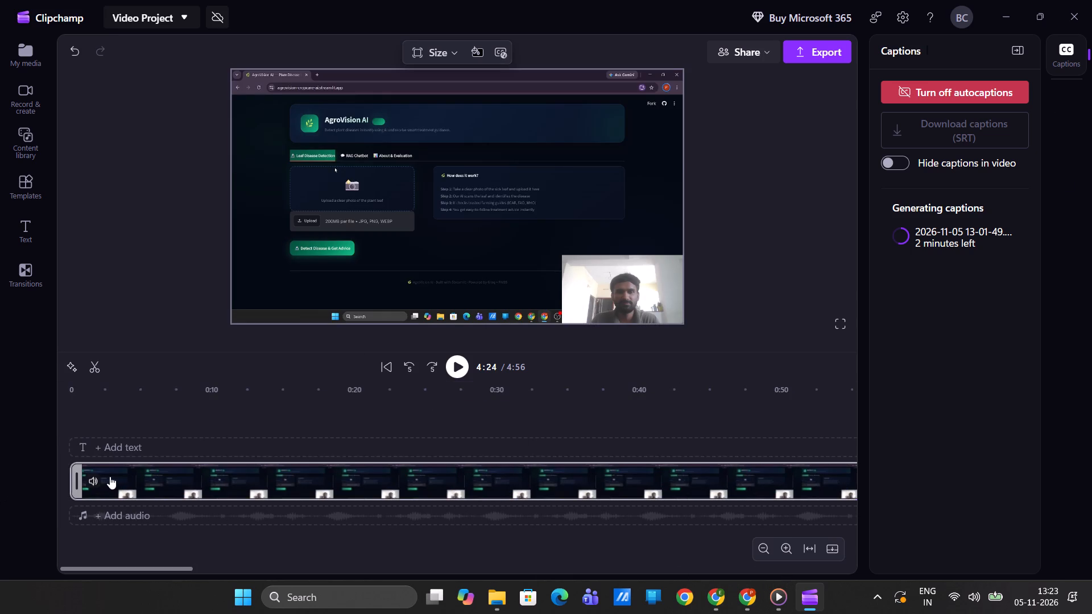
click(114, 482)
double_click(143, 483)
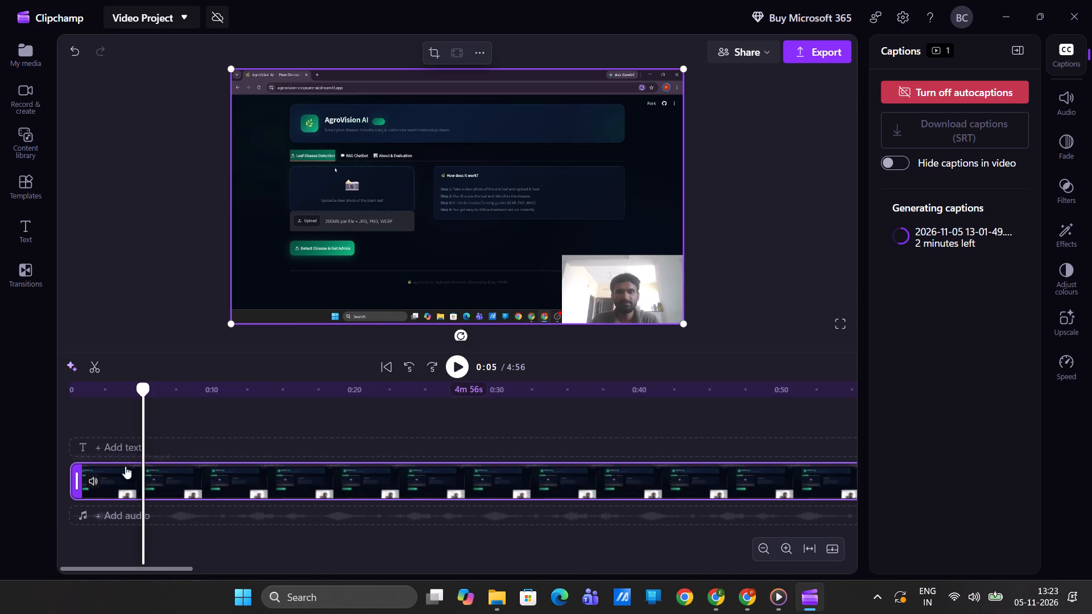
drag(136, 391, 40, 400)
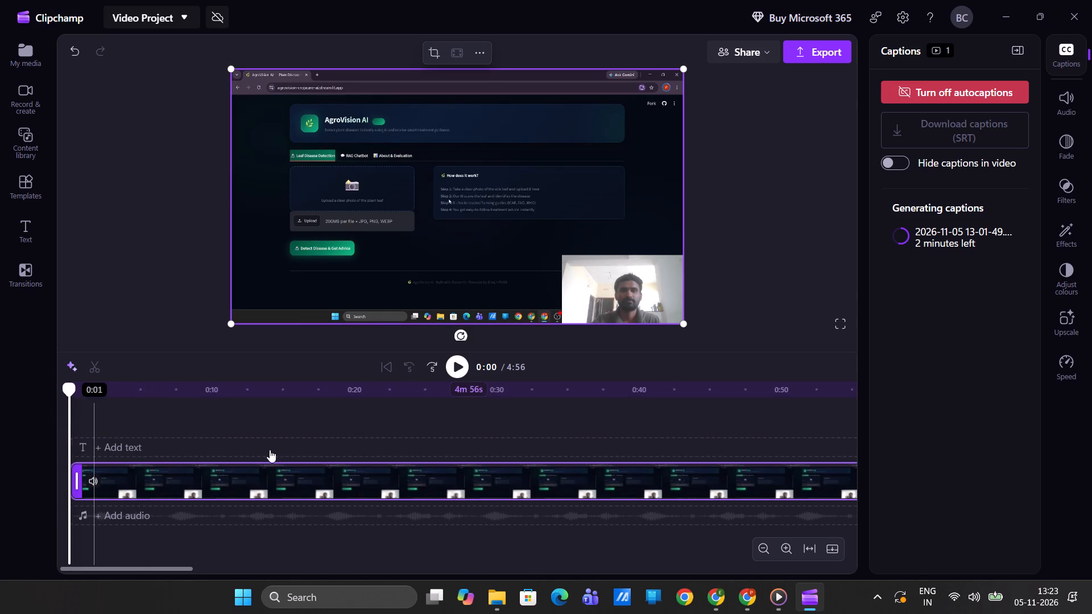
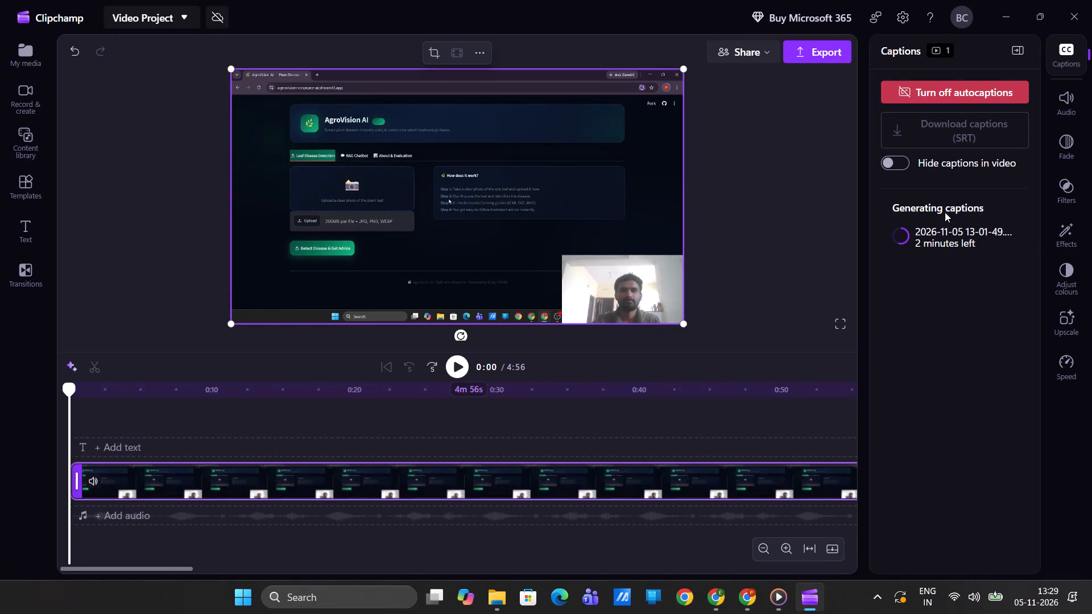
Turn off the AI autocaptions that are being generated for the recording.
click(967, 97)
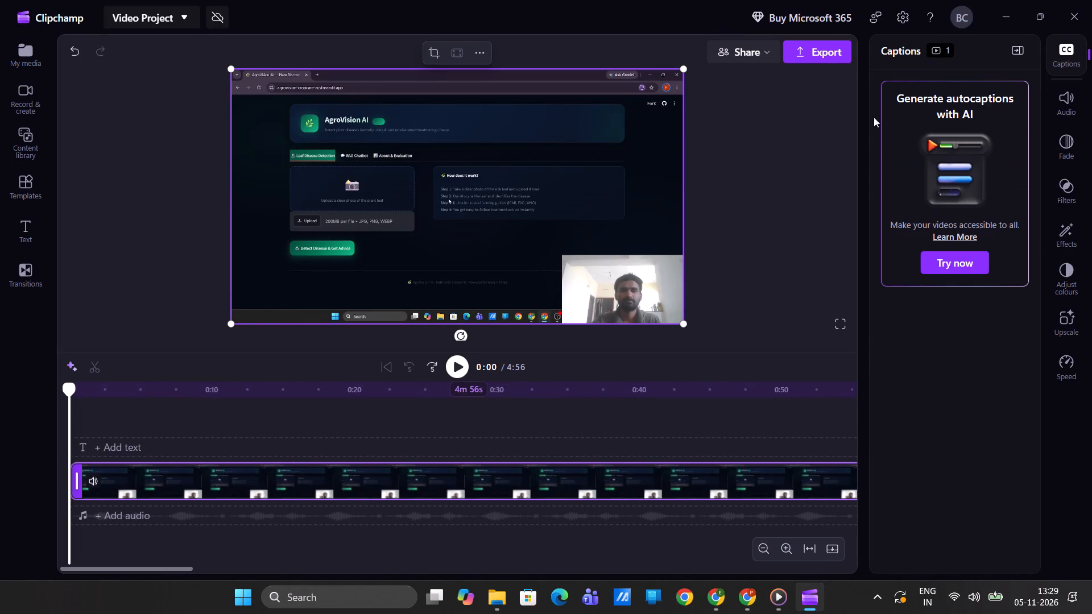
Export the video at 1080p with the file name Intro_Spyne, checking the company name on the internship posting in Chrome.
click(819, 55)
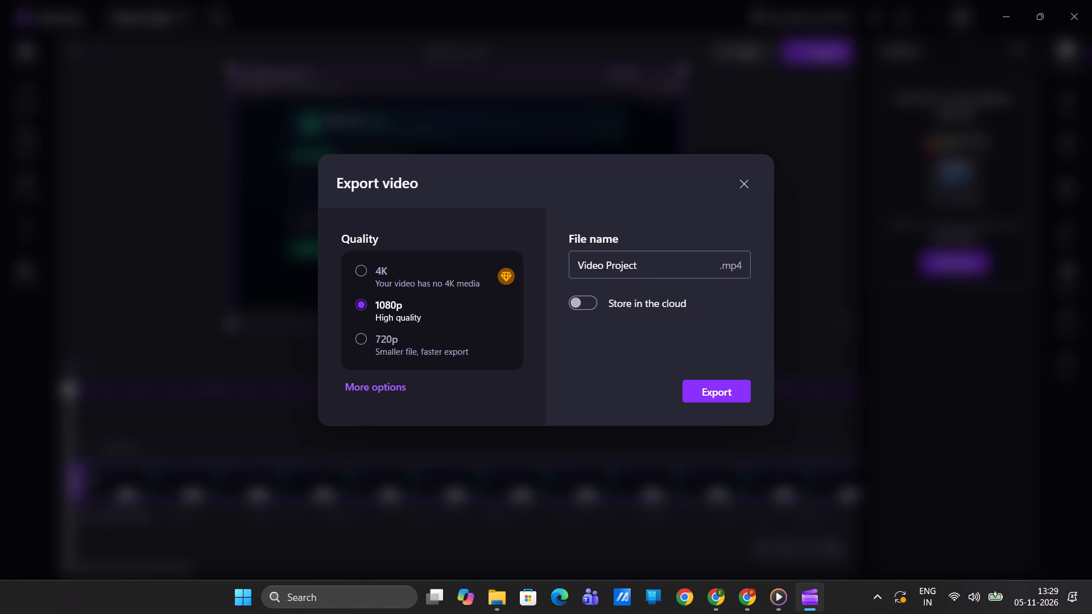
drag(647, 268, 546, 264)
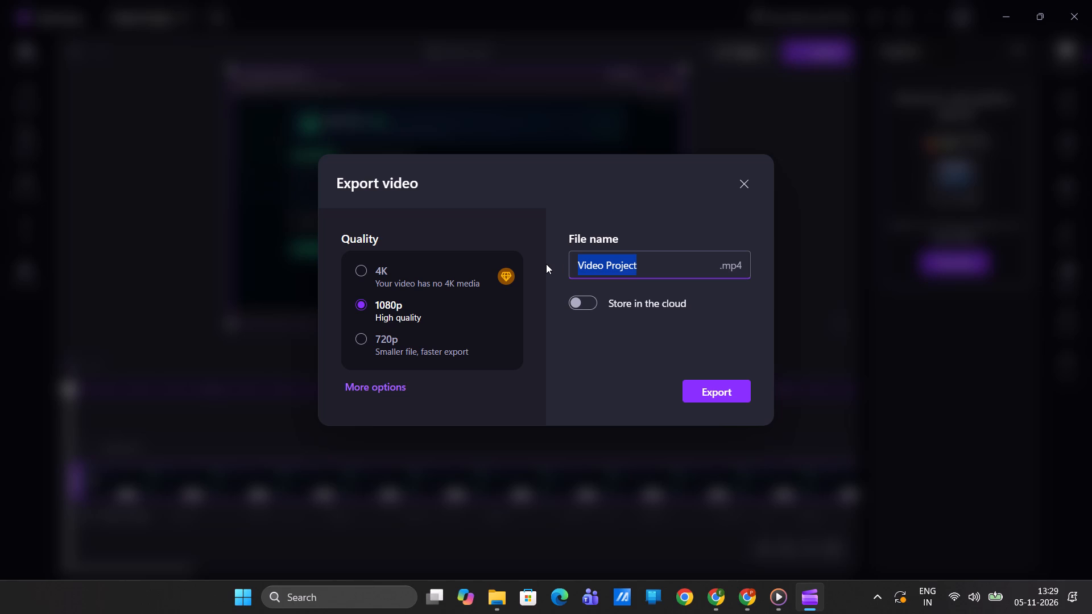
key(shift+i)
text(nt)
text(ro_)
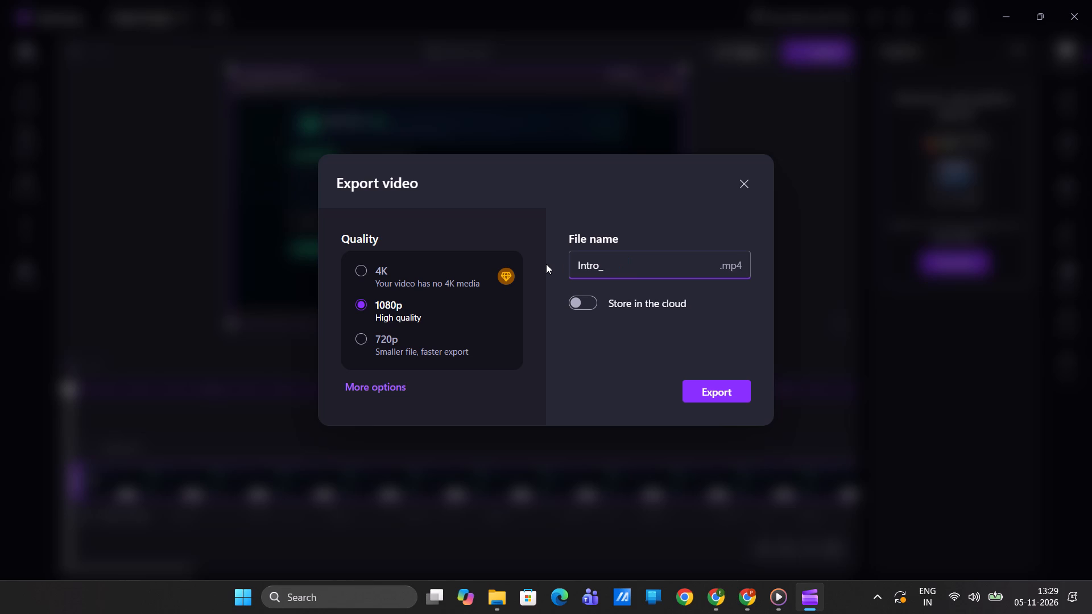
key(alt+Tab)
key(alt+Tab)
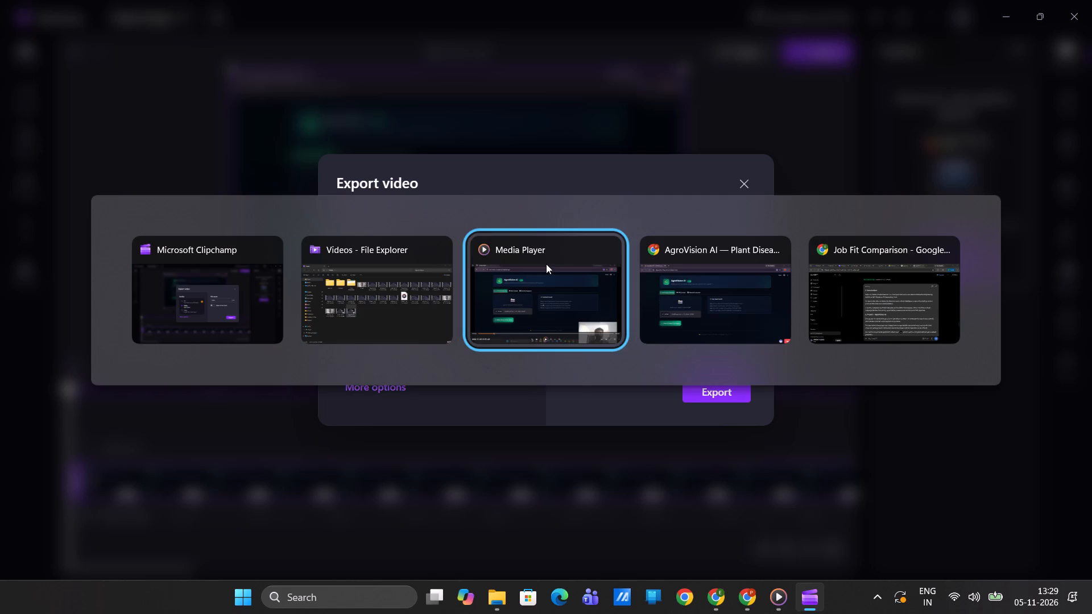
key(alt+Tab)
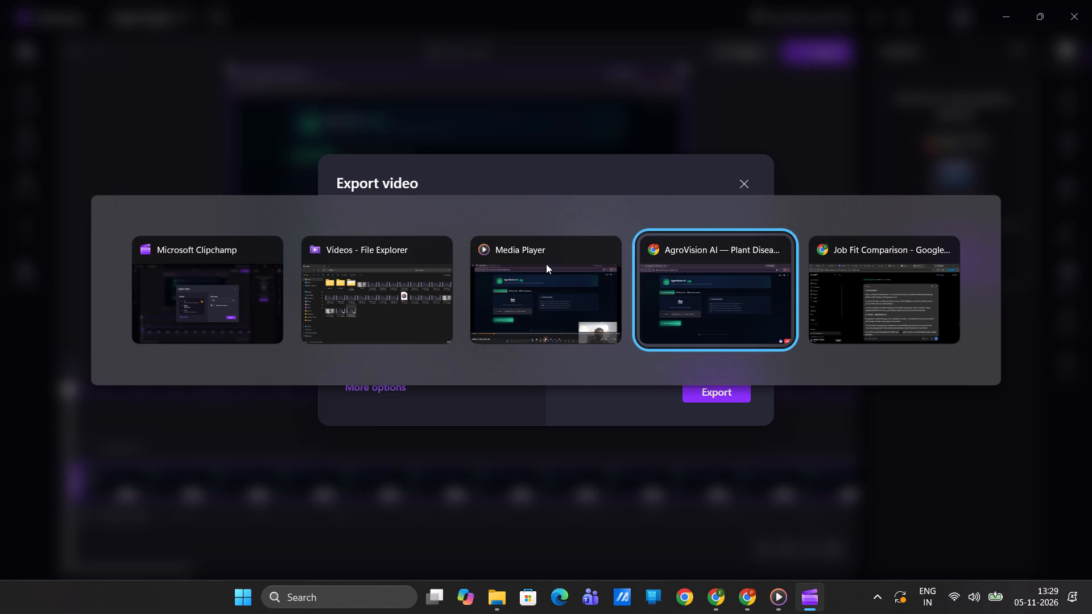
key(alt+Tab)
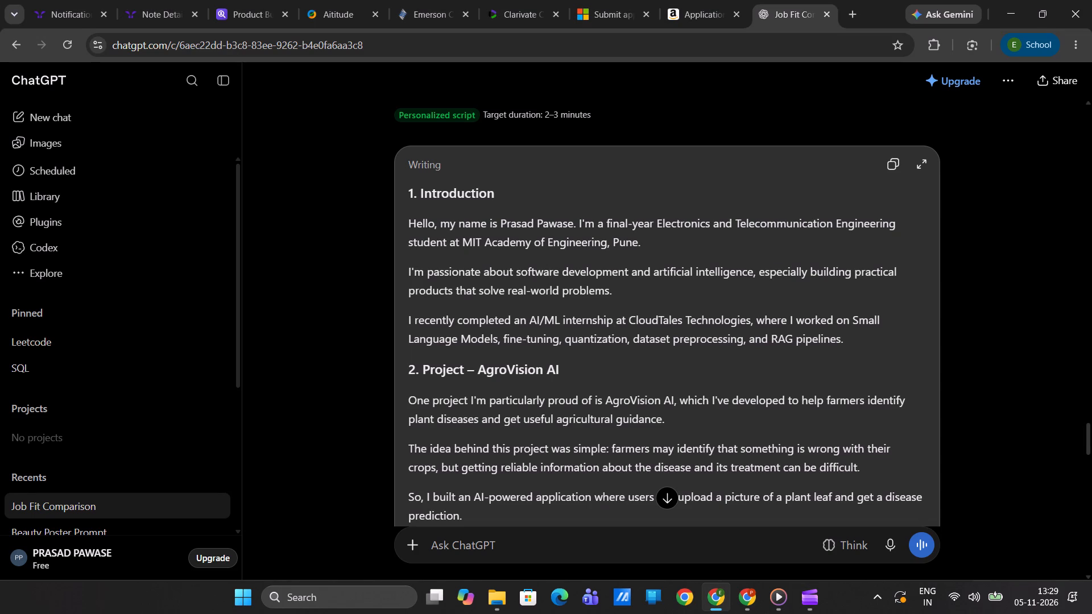
click(228, 0)
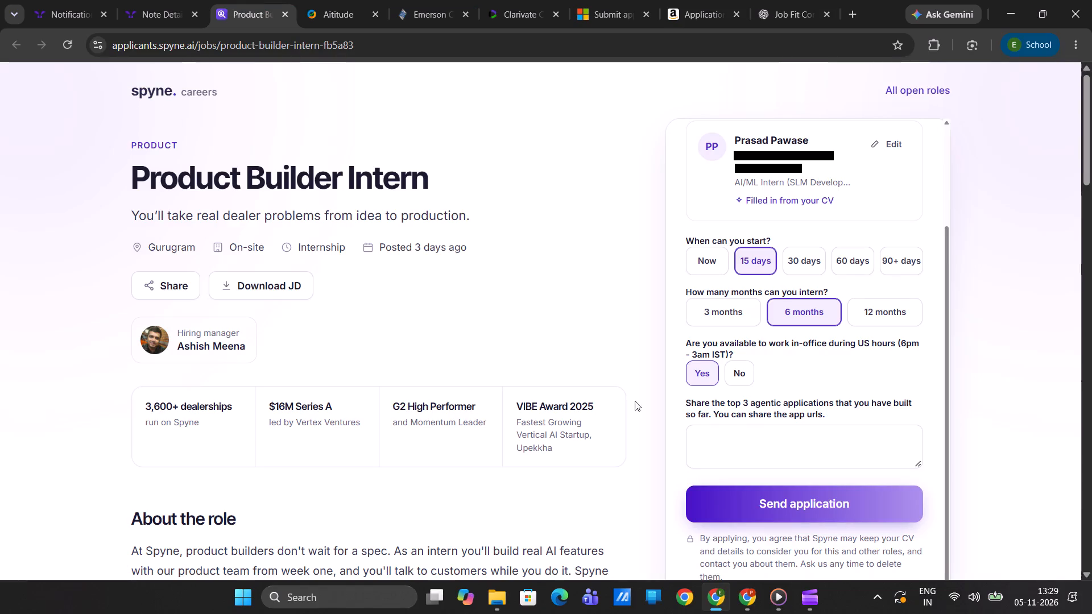
click(804, 604)
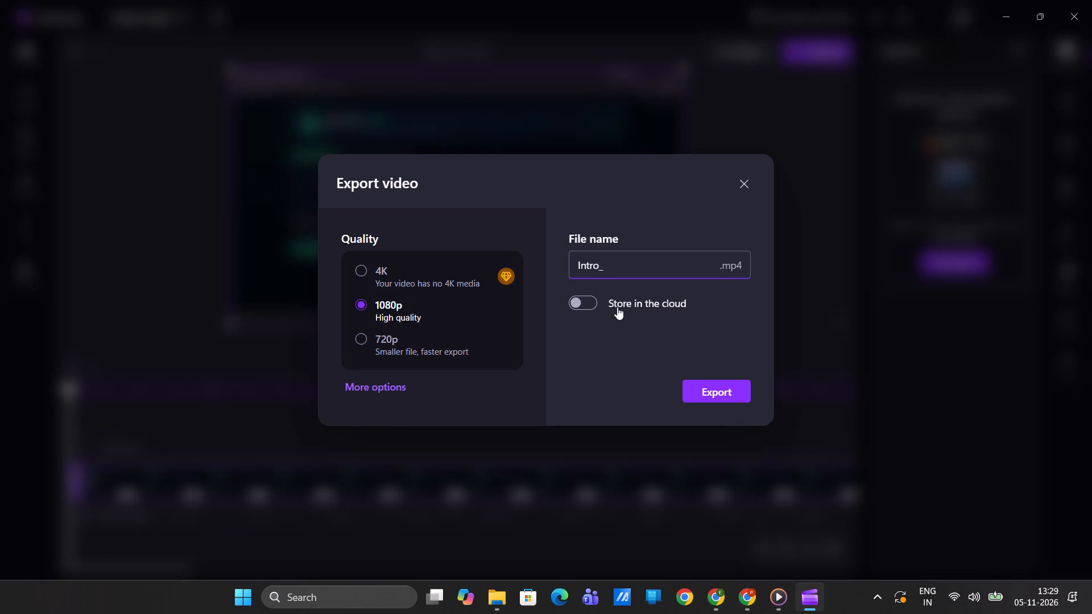
text(Sp)
key(y)
text(ne)
click(727, 397)
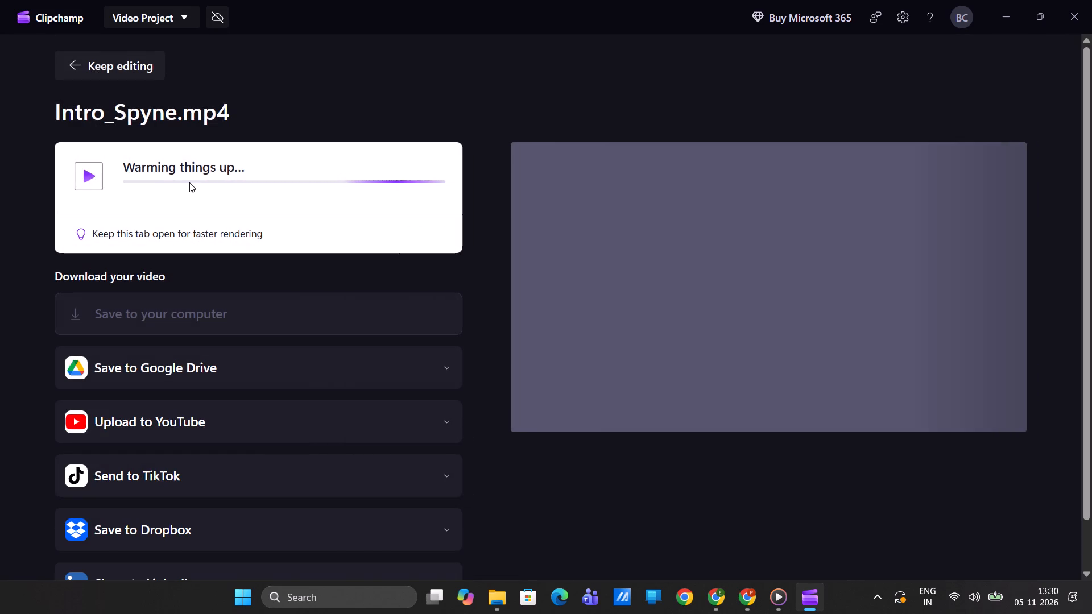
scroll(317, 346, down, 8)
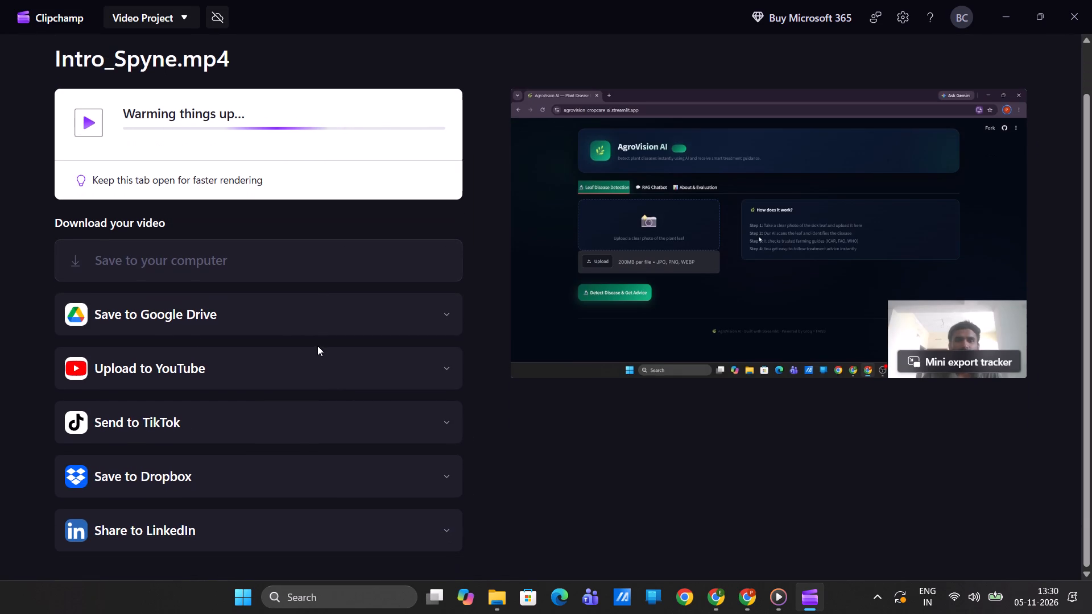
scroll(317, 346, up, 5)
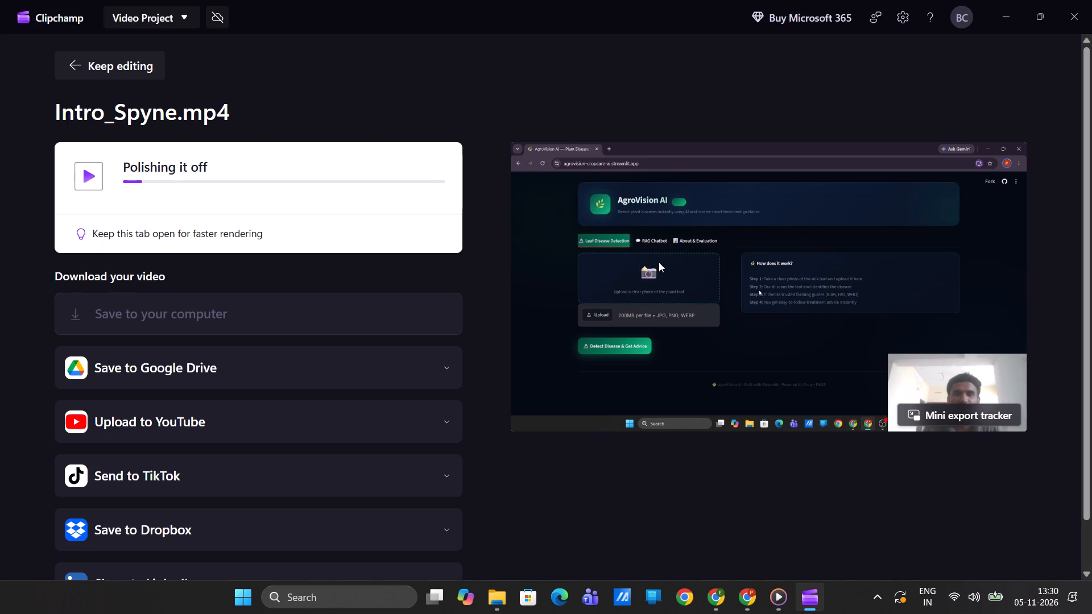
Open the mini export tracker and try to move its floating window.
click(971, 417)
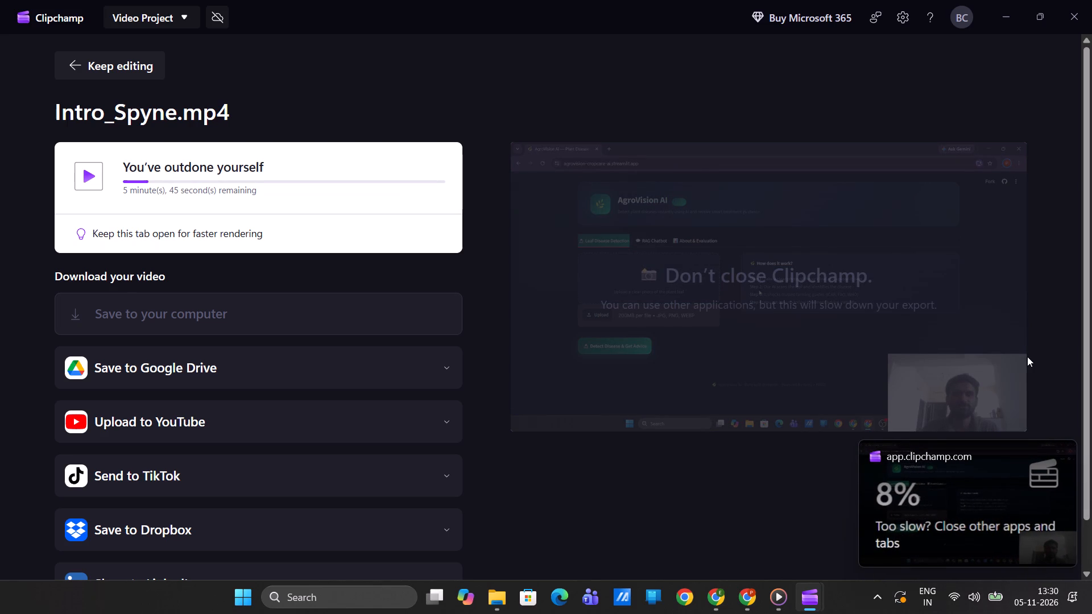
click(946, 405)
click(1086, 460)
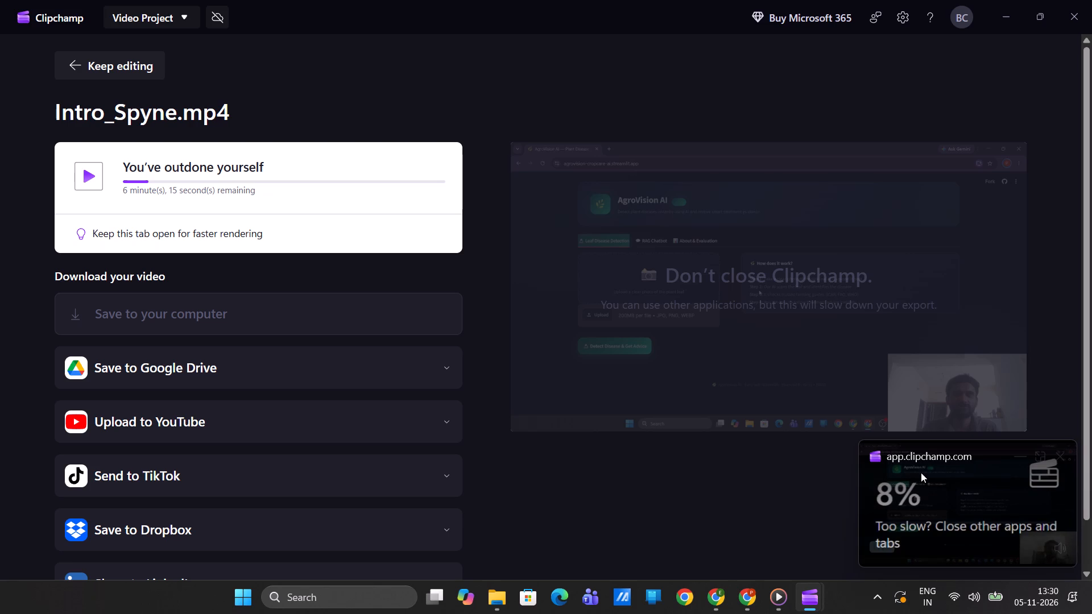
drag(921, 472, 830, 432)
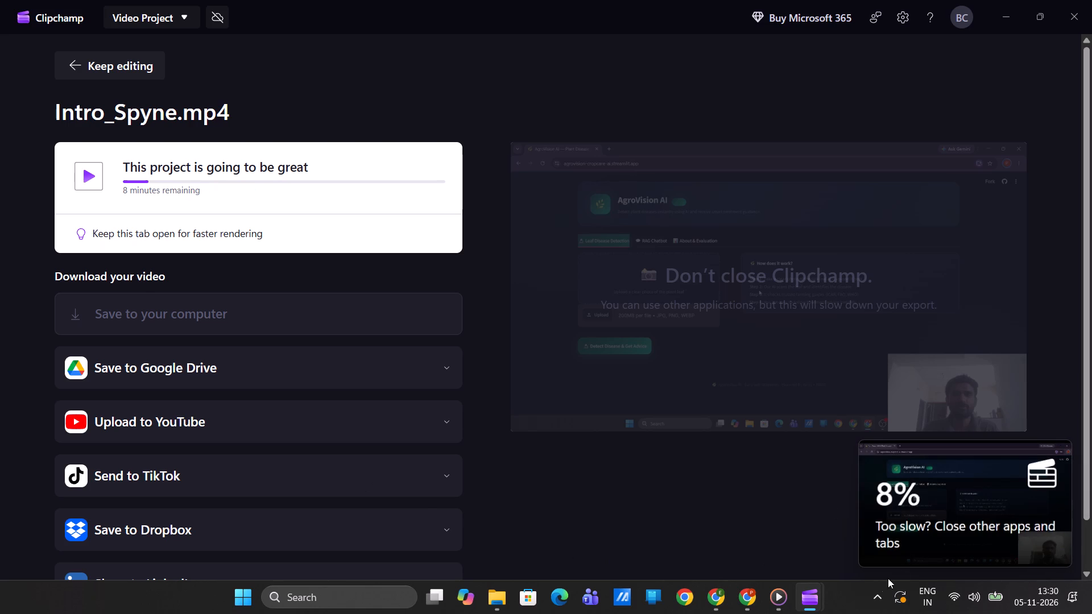
Close Media Player and the Chrome window showing AgroVision AI while the export is running.
click(775, 601)
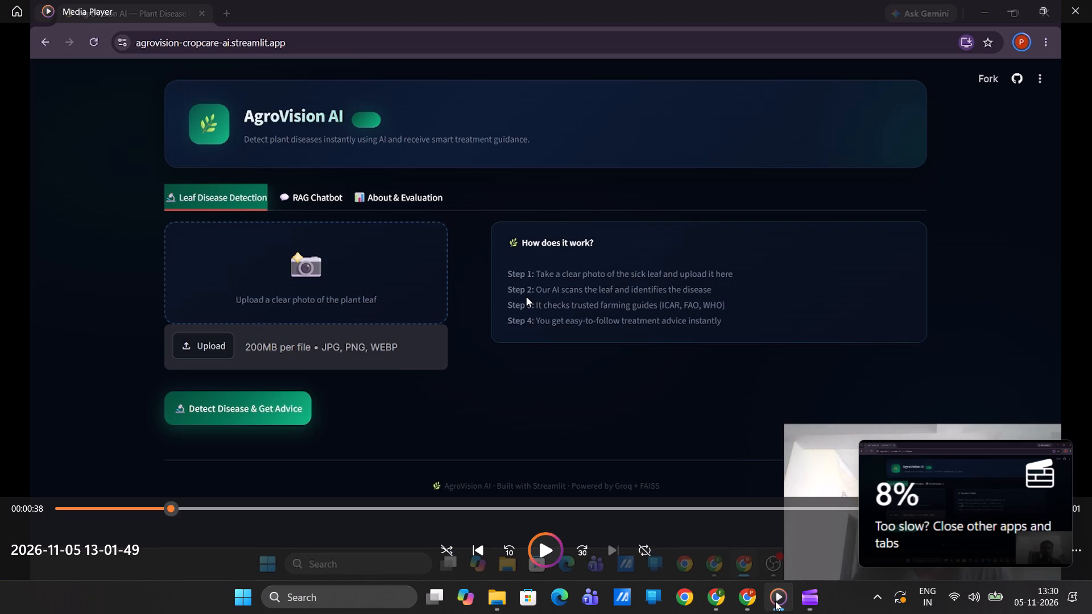
click(1091, 0)
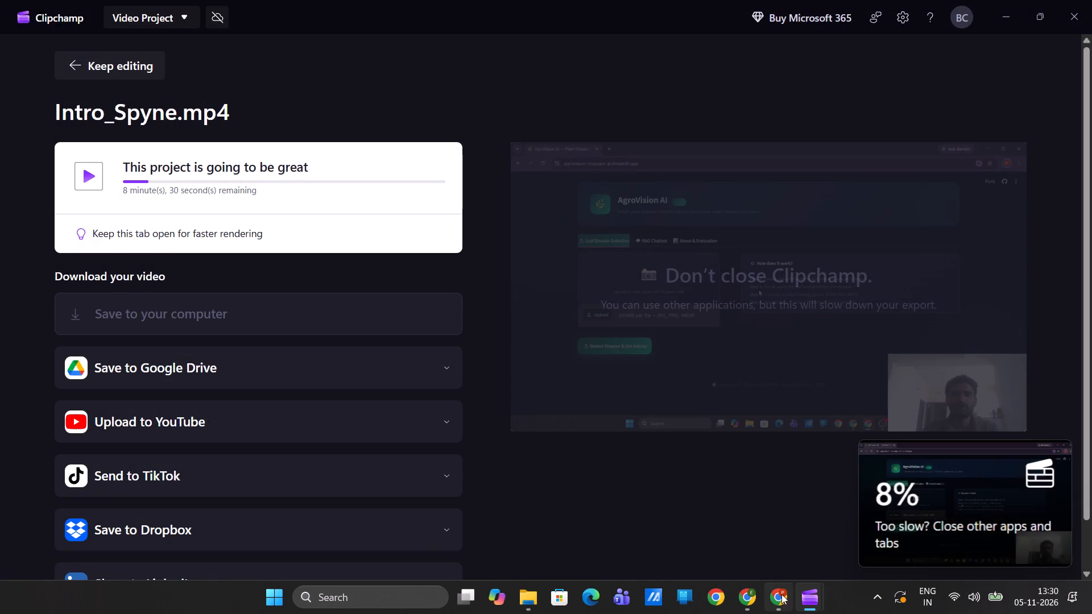
click(876, 542)
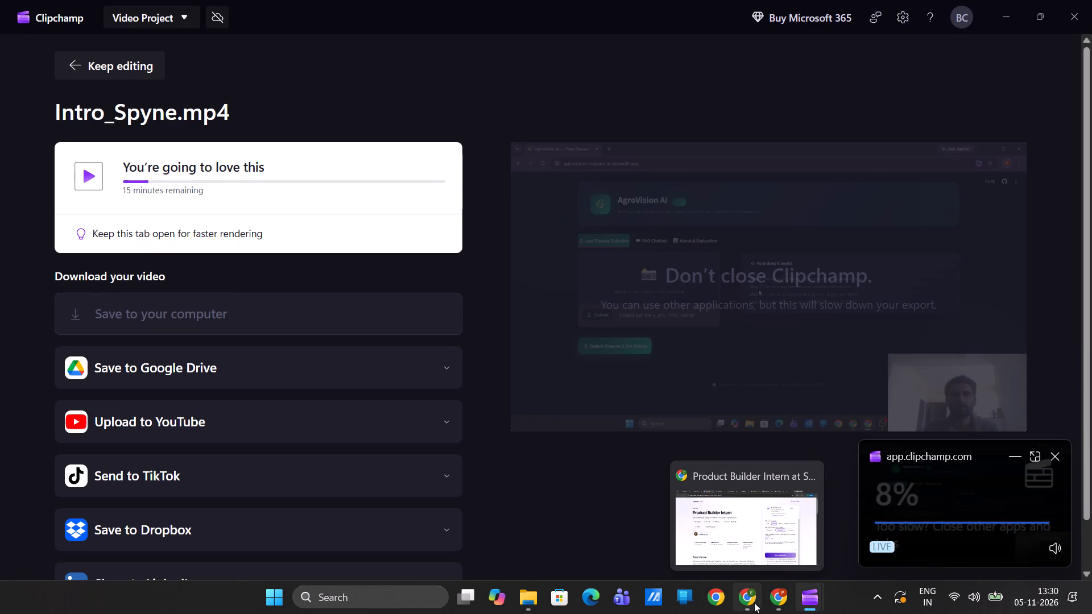
click(771, 600)
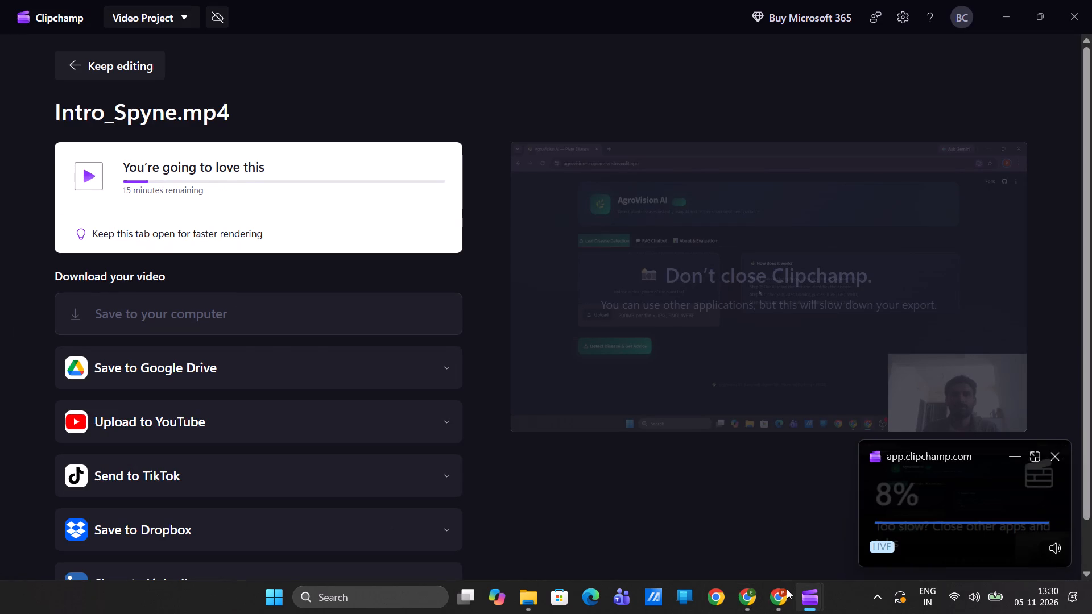
click(788, 590)
click(1091, 0)
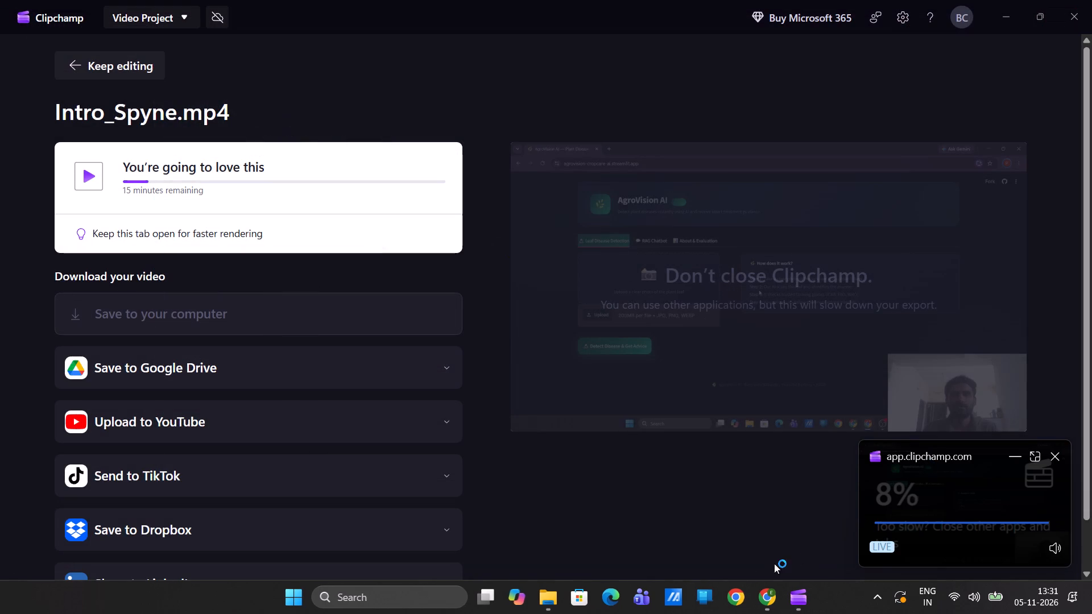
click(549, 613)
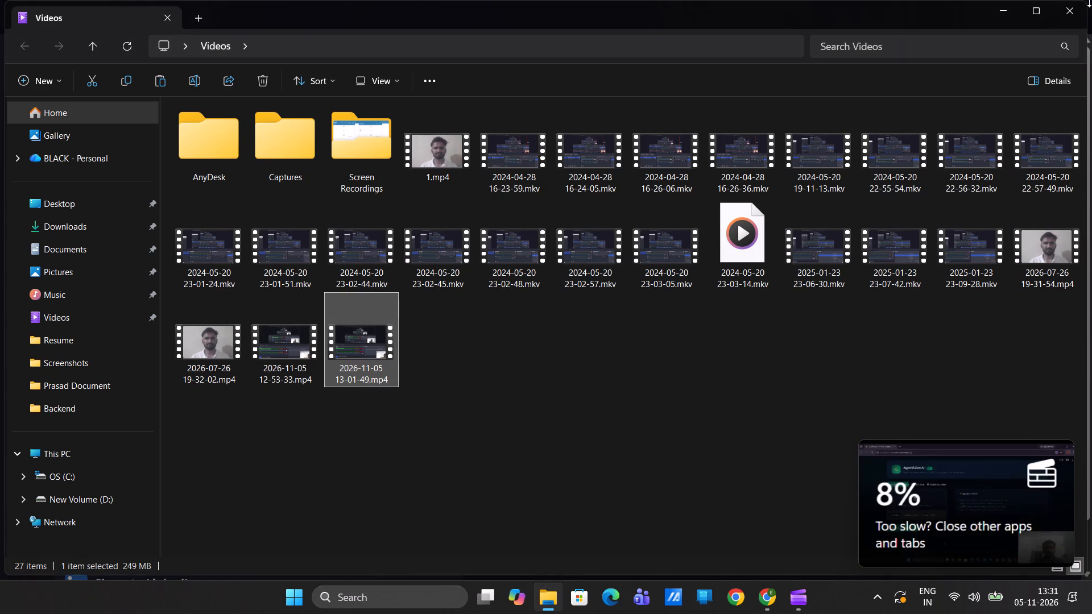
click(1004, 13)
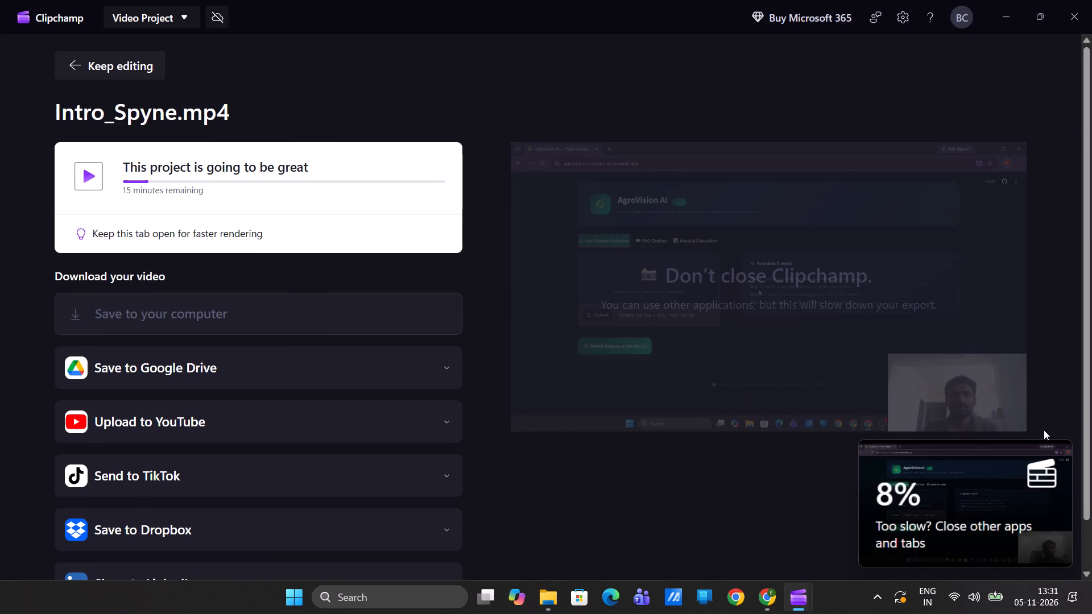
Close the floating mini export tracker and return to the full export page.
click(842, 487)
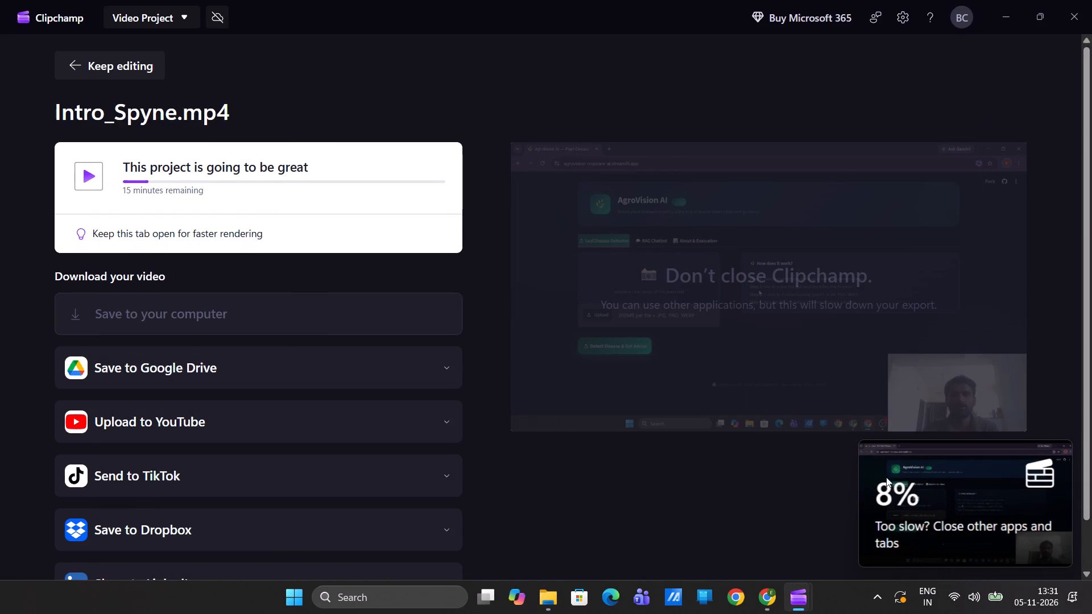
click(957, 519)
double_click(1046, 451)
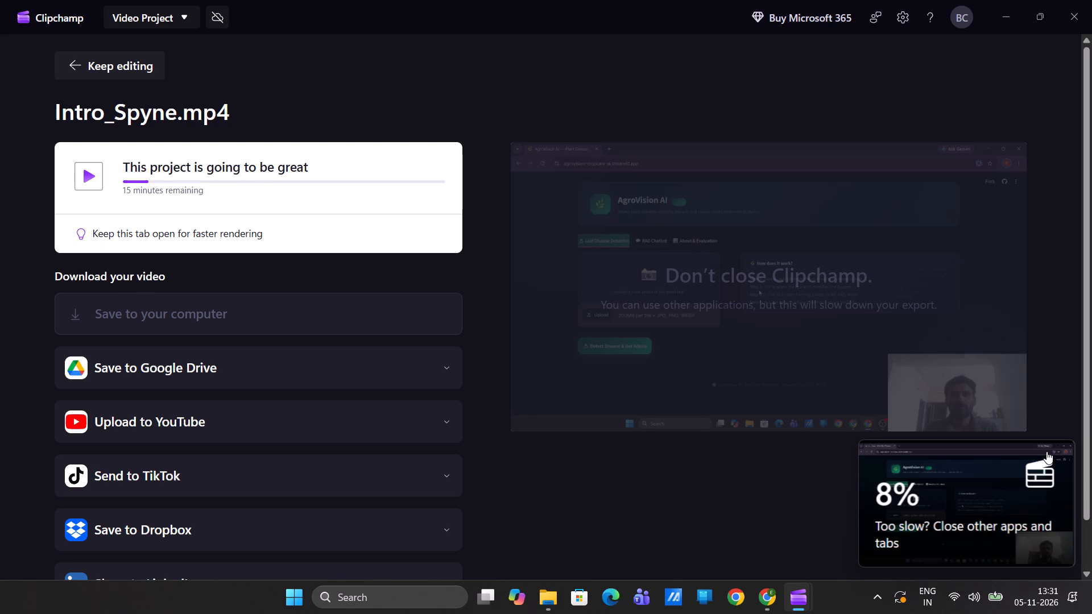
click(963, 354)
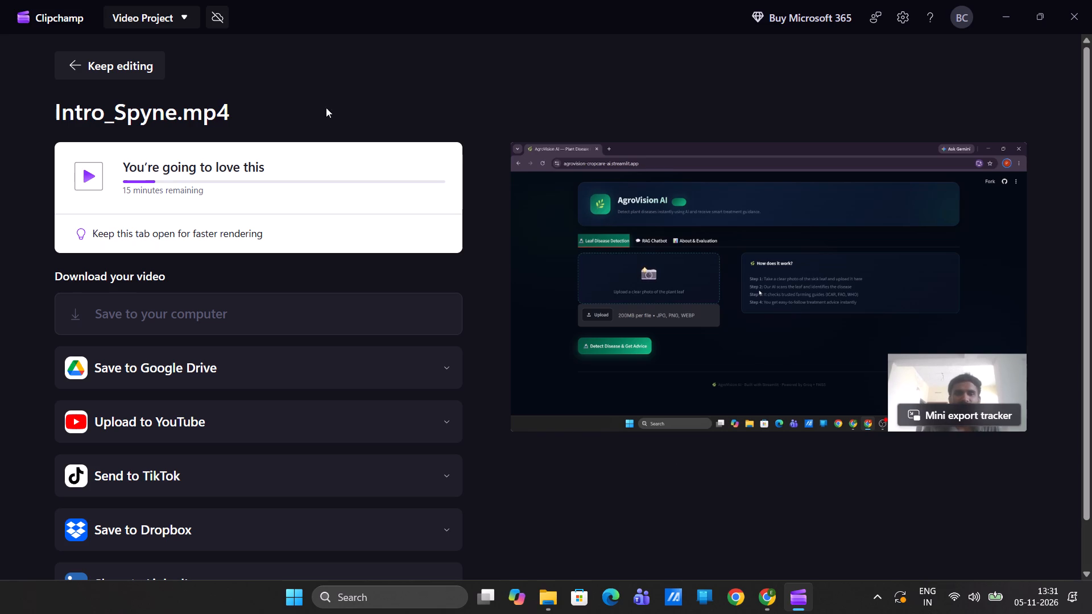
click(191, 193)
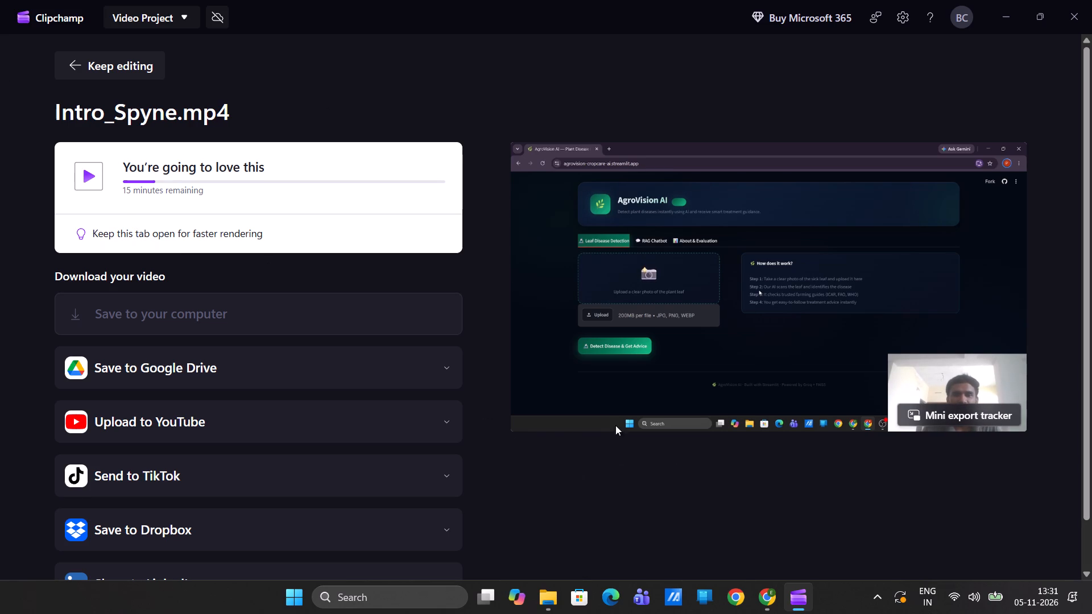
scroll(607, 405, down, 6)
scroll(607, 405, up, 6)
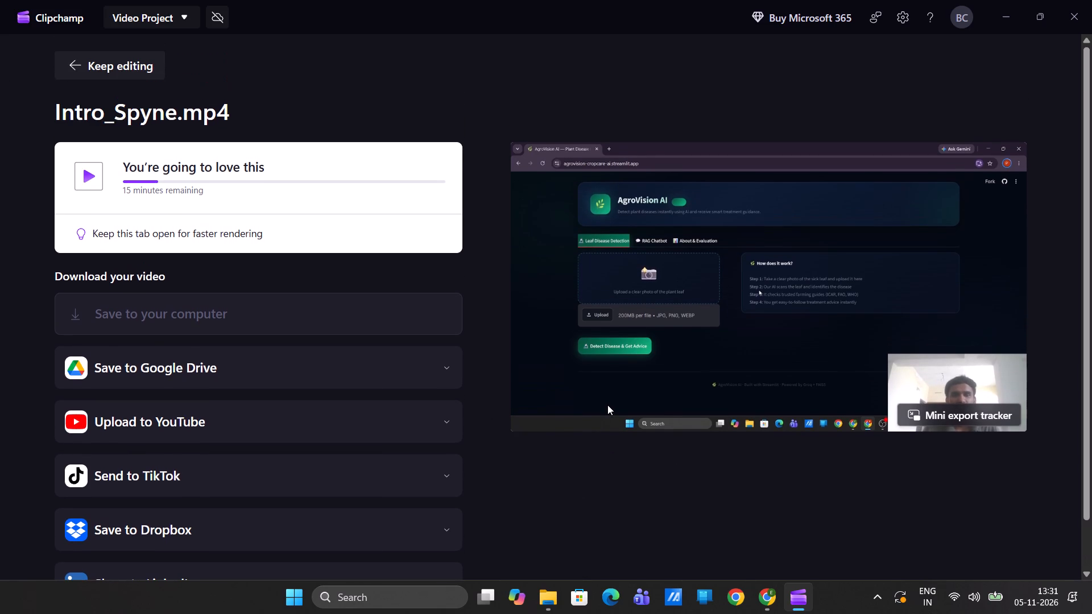